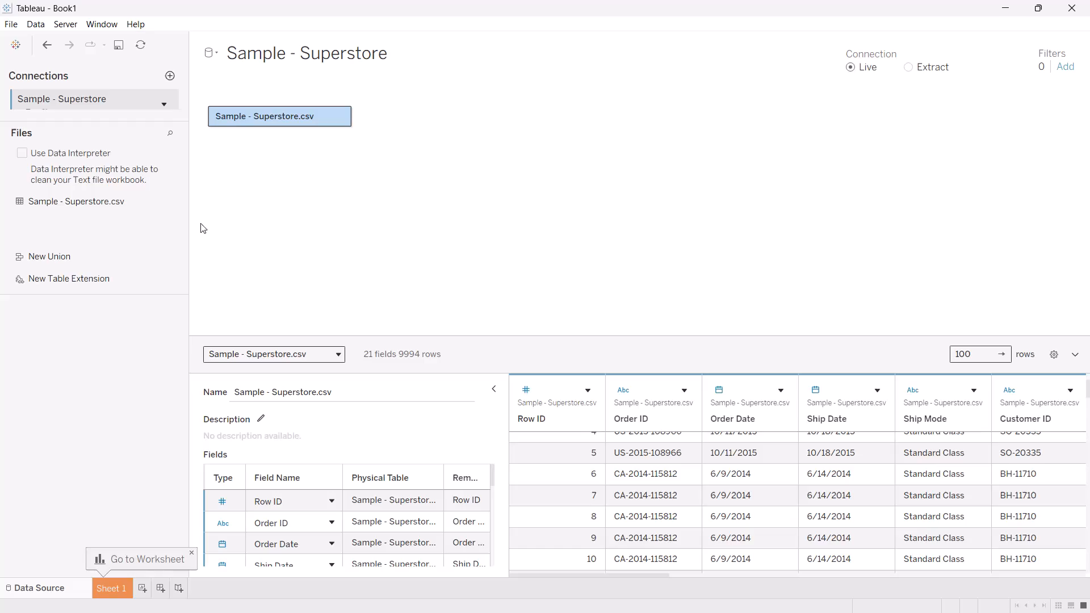
Examine the Sample - Superstore.csv field list and browse its preview rows, focusing on the Row ID field.
{"action": "left_click_drag", "start_coordinate": [315, 310], "coordinate": [330, 403]}
{"action": "scroll", "coordinate": [330, 403], "scroll_direction": "down", "scroll_amount": 1}
{"action": "left_click", "coordinate": [294, 497]}
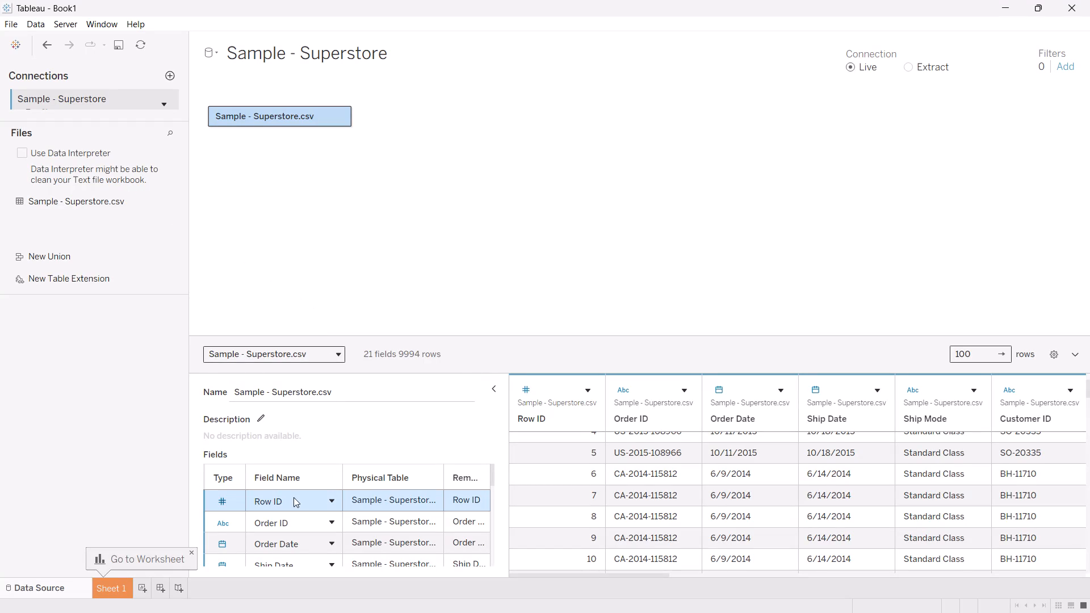
{"action": "left_click", "coordinate": [320, 505]}
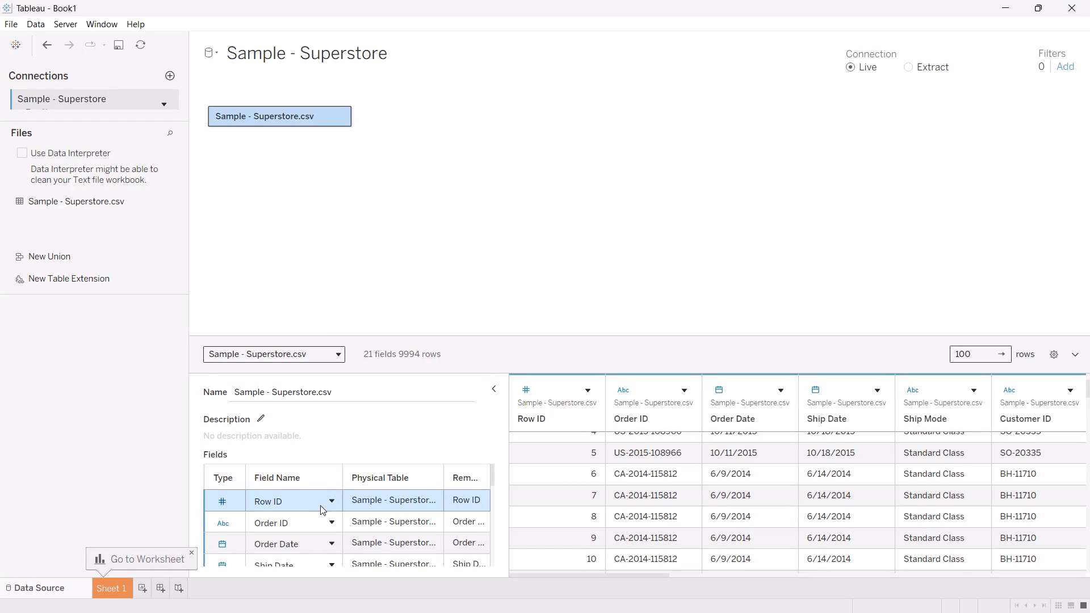
{"action": "left_click", "coordinate": [328, 504]}
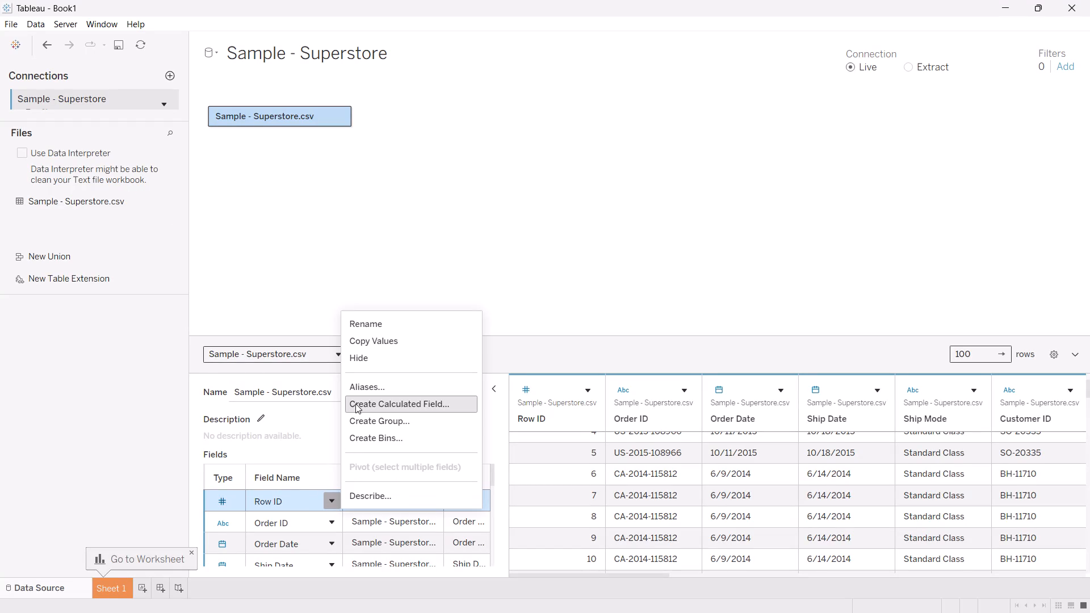
{"action": "left_click", "coordinate": [332, 502]}
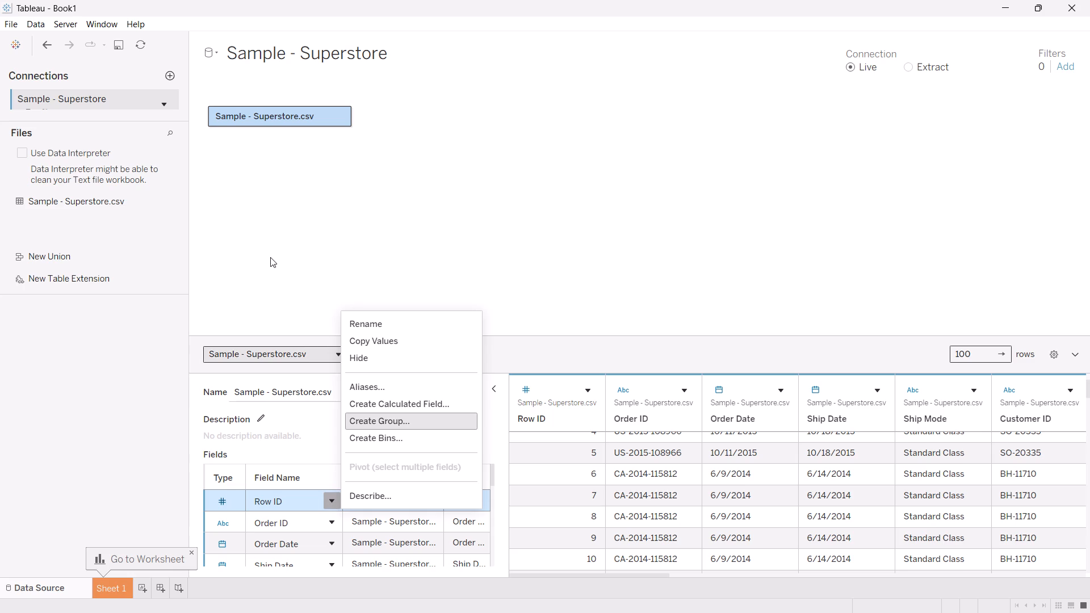
{"action": "left_click_drag", "start_coordinate": [283, 509], "coordinate": [320, 401]}
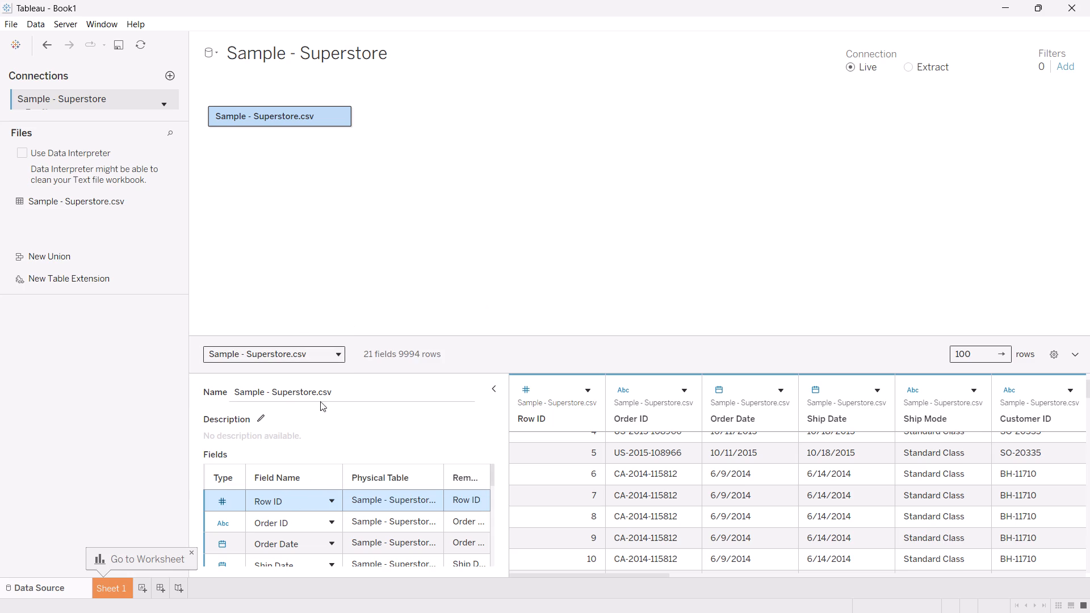
{"action": "left_click_drag", "start_coordinate": [320, 401], "coordinate": [360, 238]}
{"action": "left_click", "coordinate": [316, 357]}
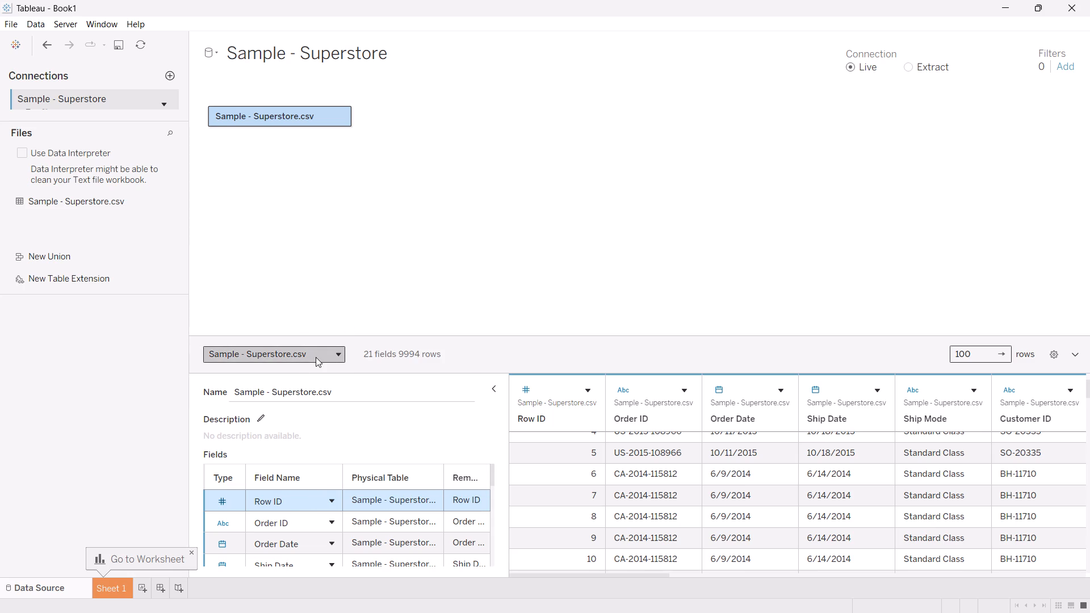
{"action": "left_click", "coordinate": [316, 357]}
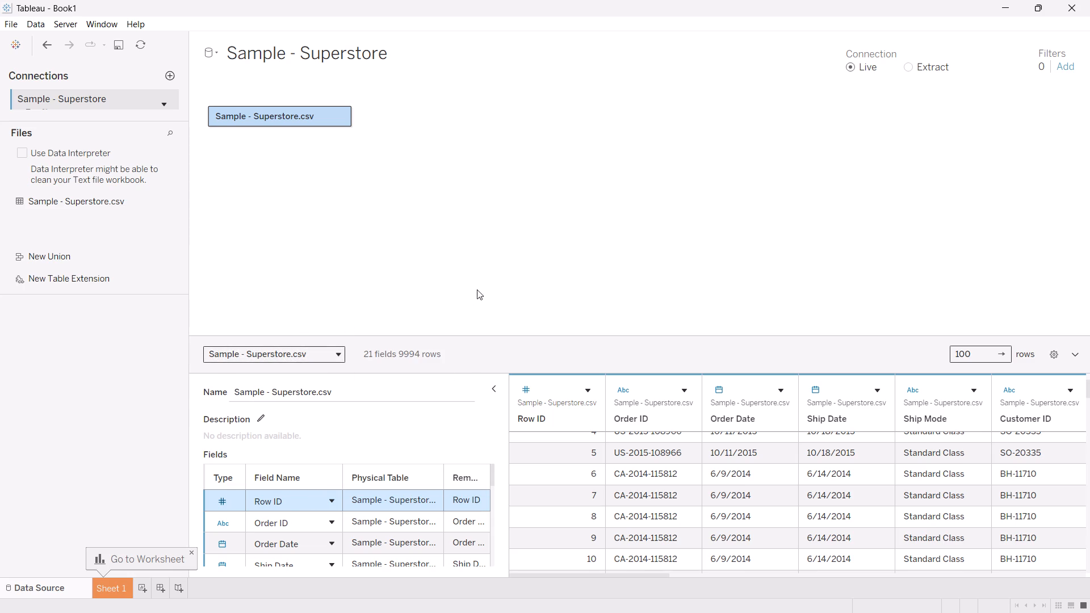
{"action": "scroll", "coordinate": [561, 442], "scroll_direction": "down", "scroll_amount": 1}
{"action": "left_click_drag", "start_coordinate": [550, 395], "coordinate": [528, 272]}
{"action": "scroll", "coordinate": [560, 470], "scroll_direction": "down", "scroll_amount": 1}
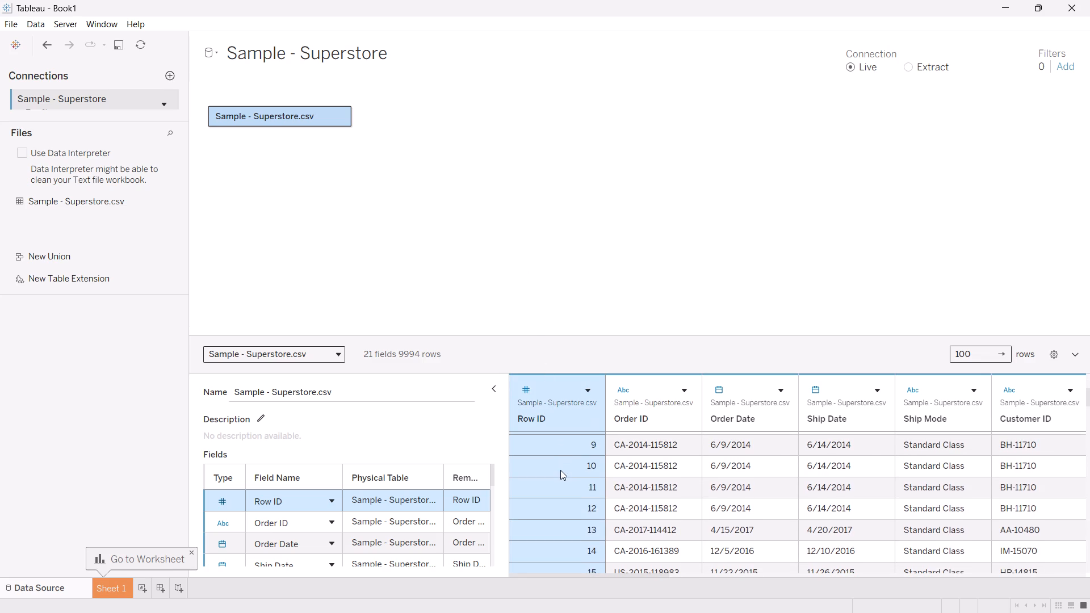
{"action": "scroll", "coordinate": [560, 470], "scroll_direction": "down", "scroll_amount": 1}
{"action": "left_click", "coordinate": [515, 212]}
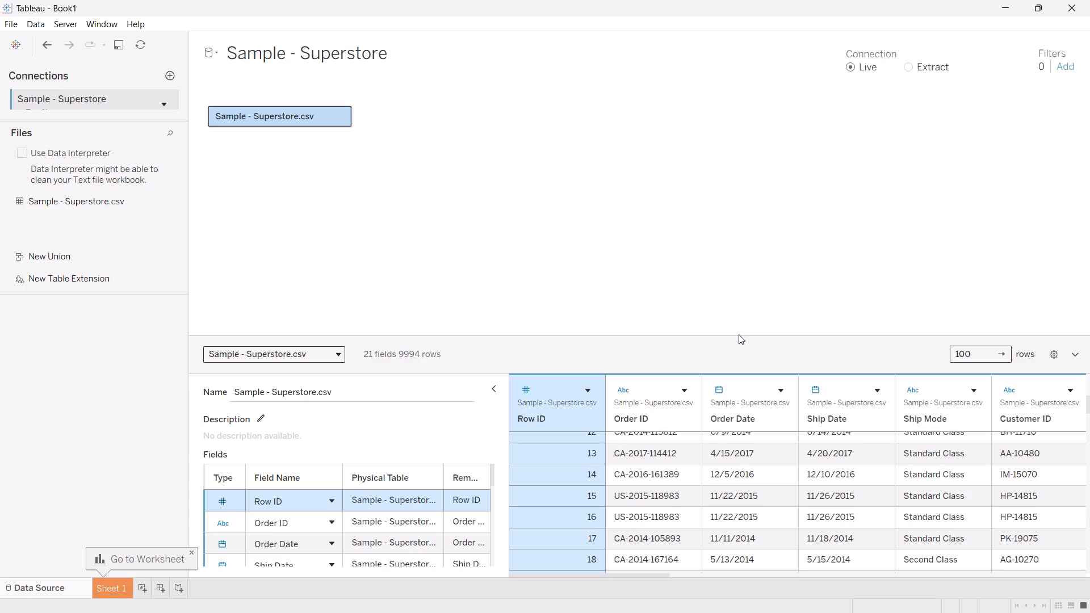
Switch to Notepad and open a new blank note.
{"action": "type", "text": "not"}
{"action": "key", "text": "Return"}
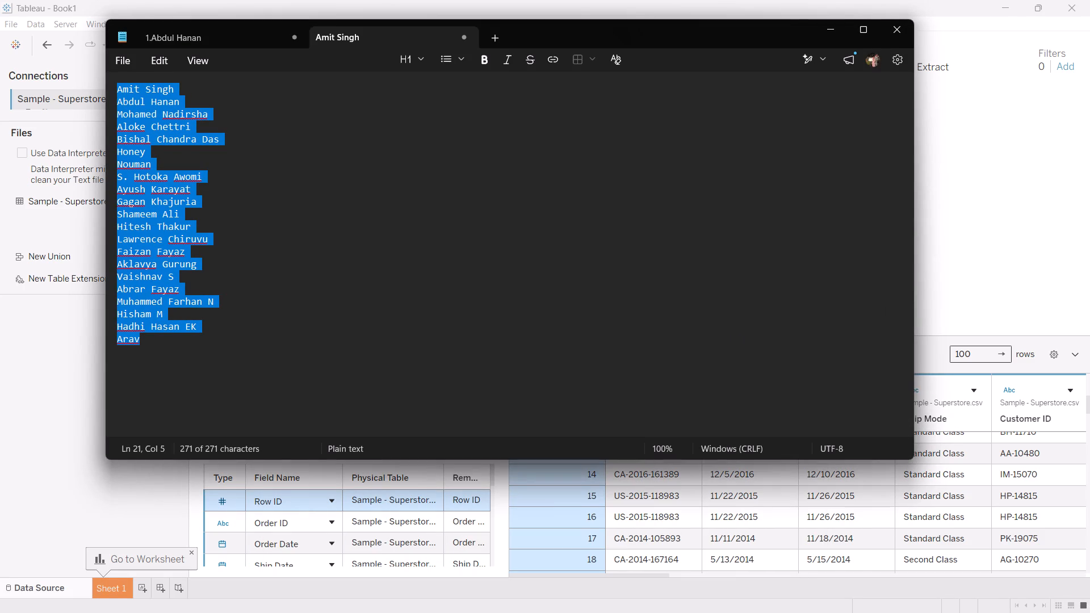
{"action": "left_click", "coordinate": [498, 42]}
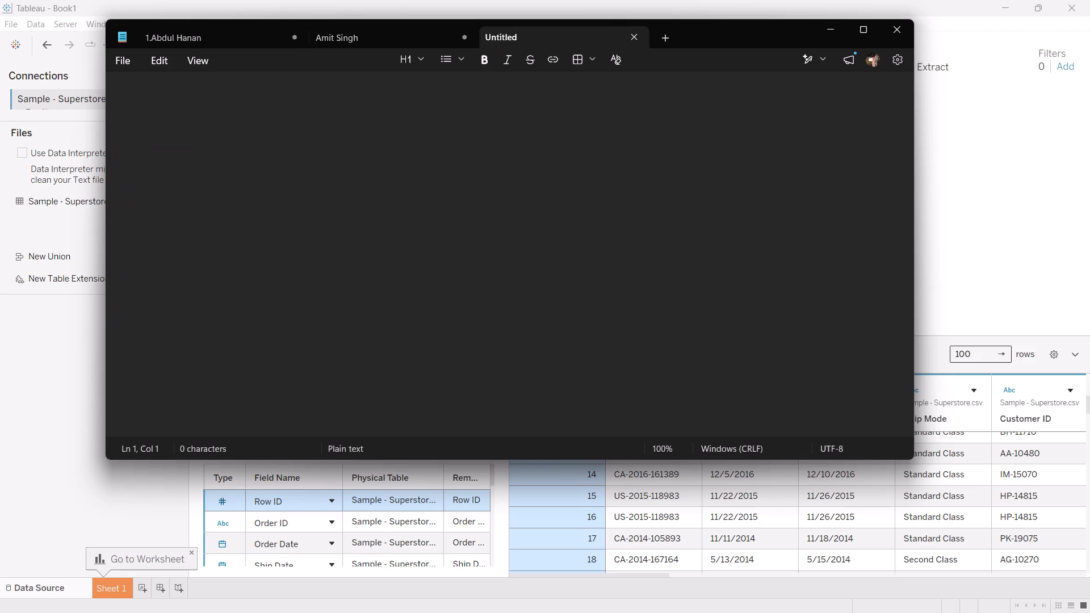
Write the note's first line: "Analyse the sales and profit garnered in each region and state wise analysis".
{"action": "type", "text": "Analyse"}
{"action": "key", "text": "space"}
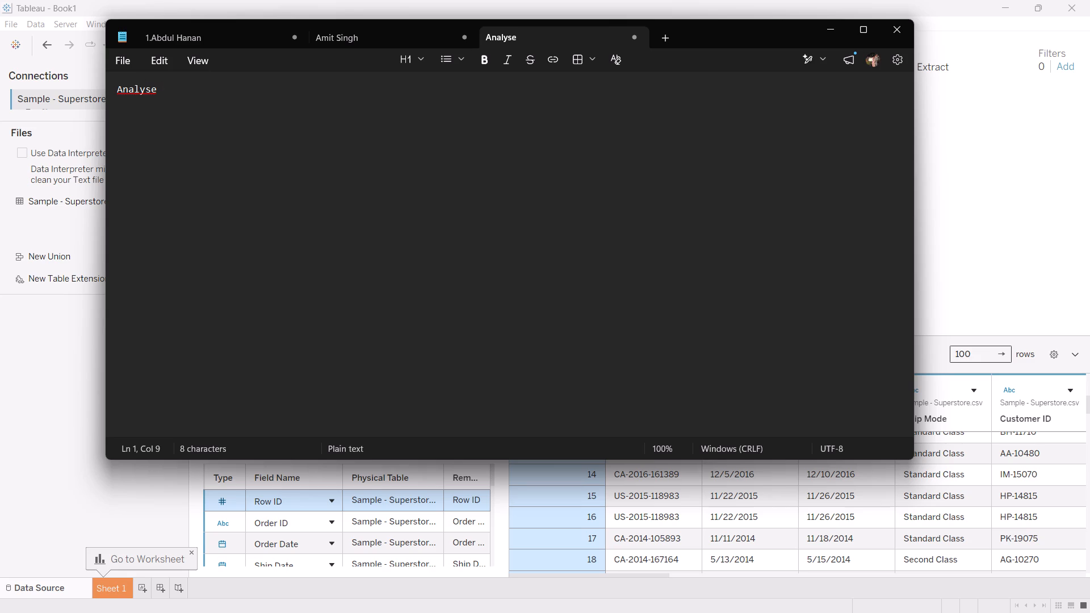
{"action": "type", "text": "the sales amd"}
{"action": "key", "text": "BackSpace"}
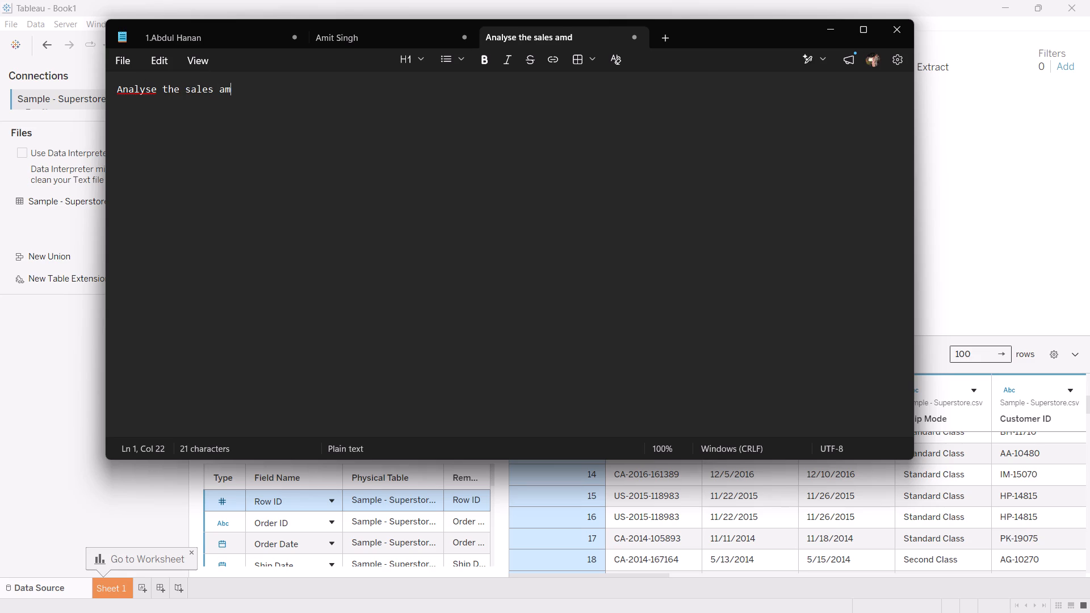
{"action": "key", "text": "BackSpace"}
{"action": "type", "text": "nd profit"}
{"action": "key", "text": "space"}
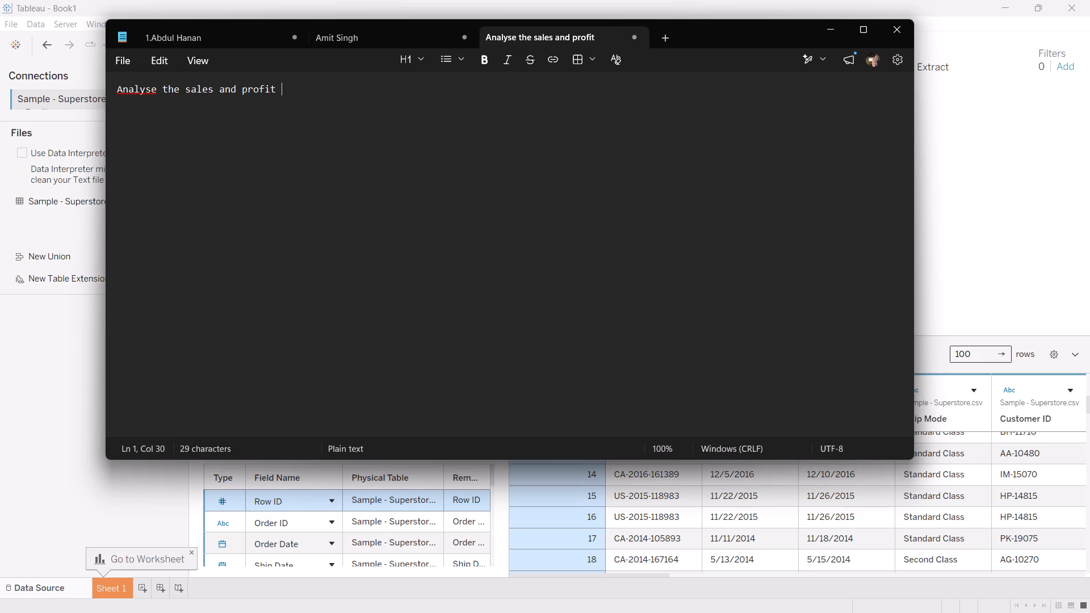
{"action": "key", "text": "g"}
{"action": "type", "text": "arnered"}
{"action": "key", "text": "space"}
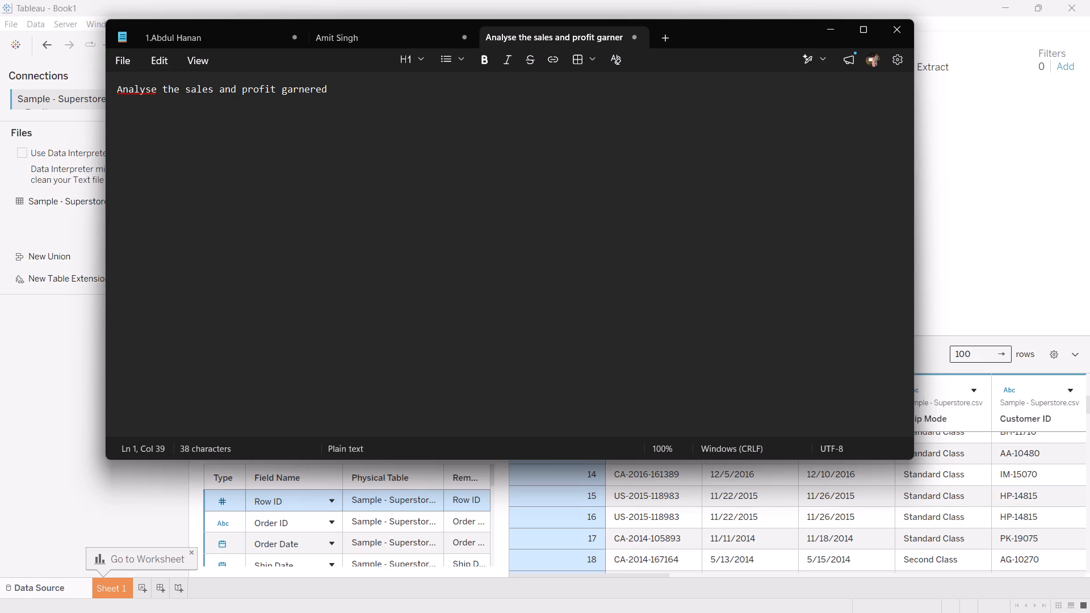
{"action": "type", "text": "in each"}
{"action": "key", "text": "space"}
{"action": "type", "text": "region"}
{"action": "key", "text": "space"}
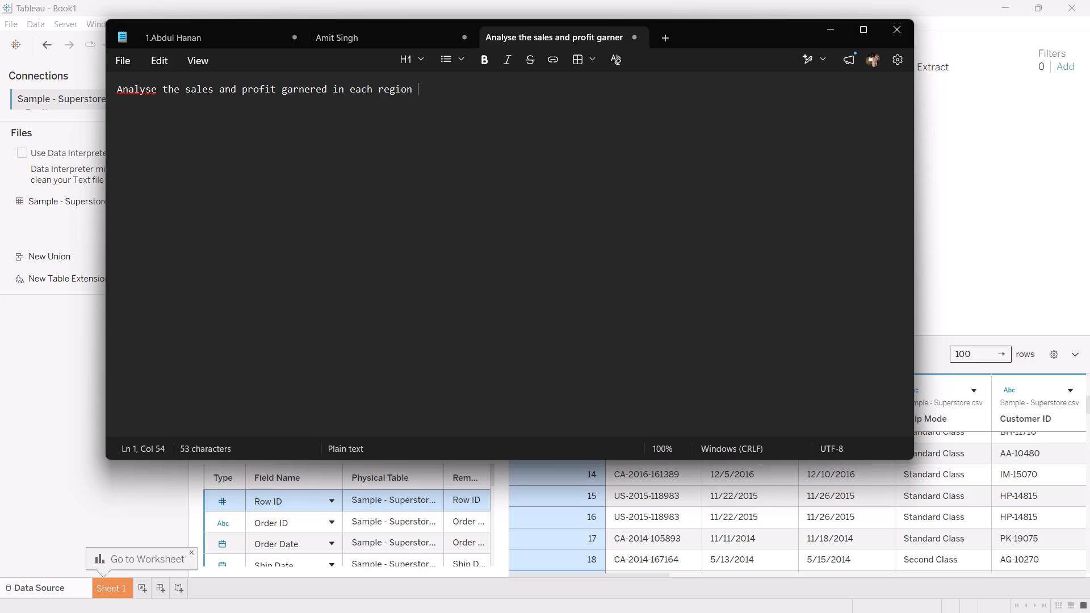
{"action": "type", "text": "and state wise analysis"}
{"action": "key", "text": "Return"}
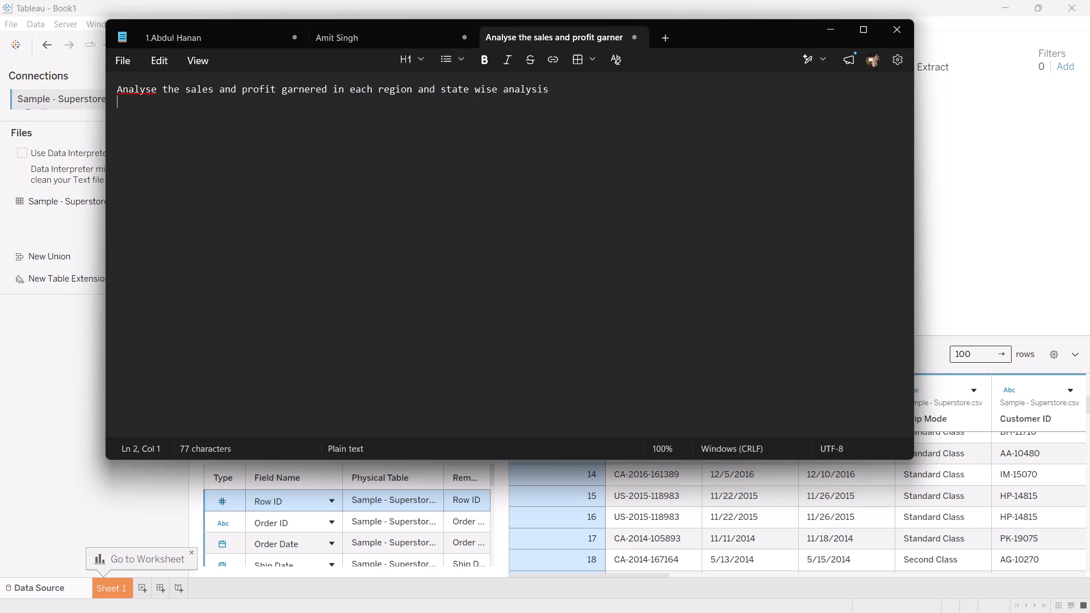
Add a second line to the note: "how much profits have been obtained for each product category and sub category".
{"action": "key", "text": "space"}
{"action": "type", "text": "ho"}
{"action": "key", "text": "t"}
{"action": "key", "text": "BackSpace"}
{"action": "type", "text": "w"}
{"action": "key", "text": "space"}
{"action": "type", "text": "much"}
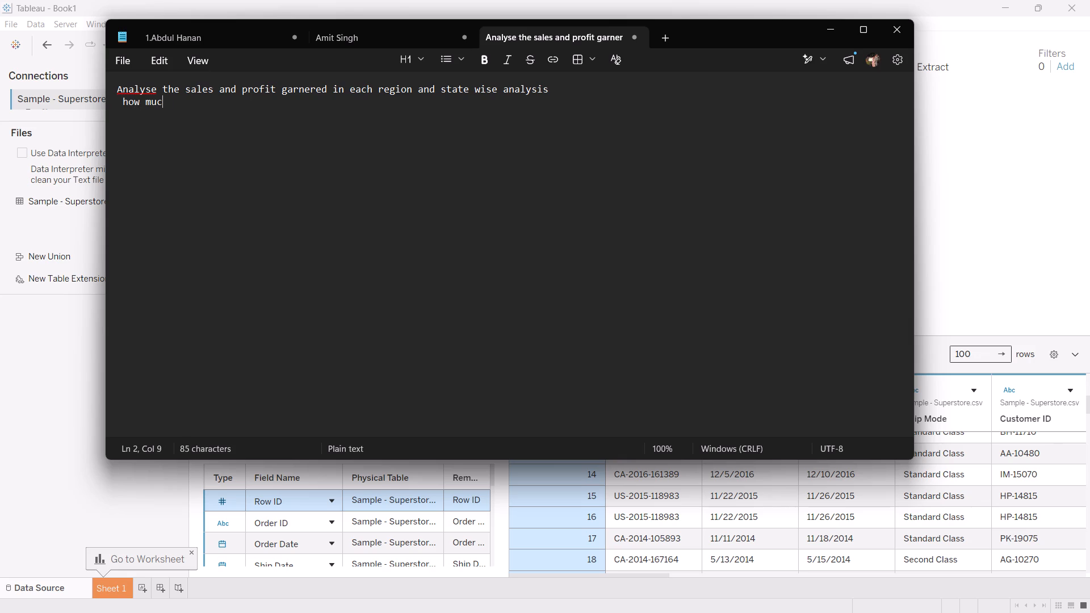
{"action": "key", "text": "space"}
{"action": "type", "text": "profit"}
{"action": "key", "text": "space"}
{"action": "key", "text": "BackSpace"}
{"action": "type", "text": "s"}
{"action": "key", "text": "space"}
{"action": "type", "text": "have"}
{"action": "key", "text": "space"}
{"action": "type", "text": "been"}
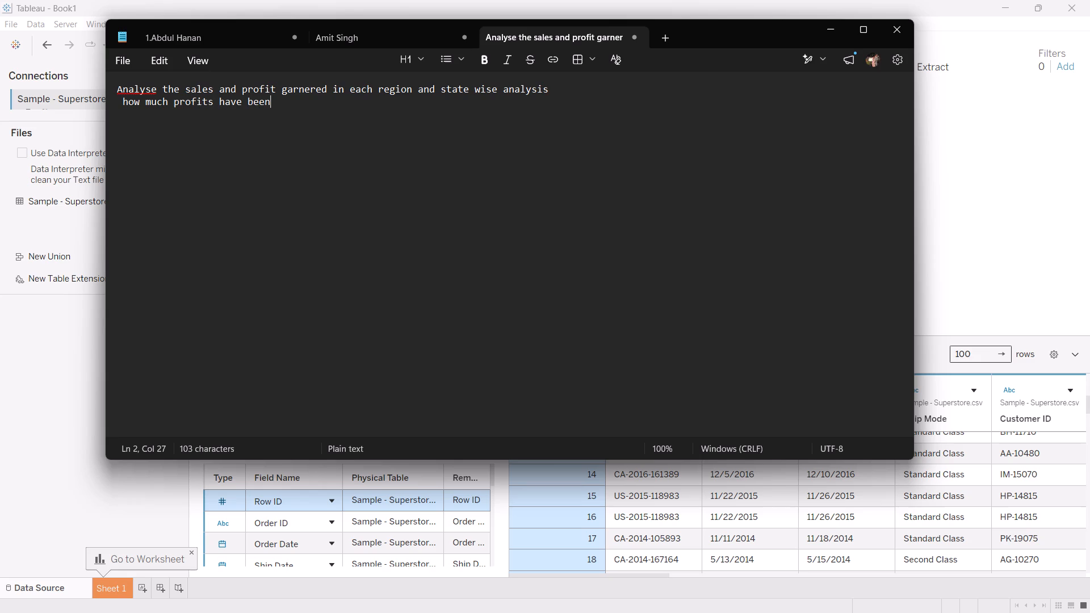
{"action": "key", "text": "space"}
{"action": "type", "text": "obtained"}
{"action": "key", "text": "space"}
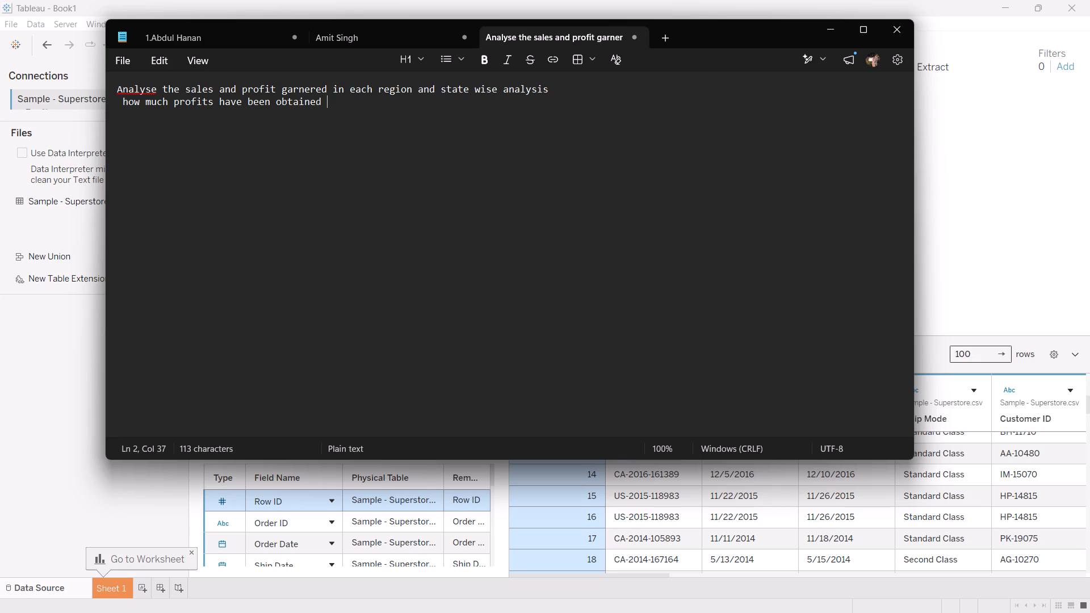
{"action": "type", "text": "for each"}
{"action": "key", "text": "space"}
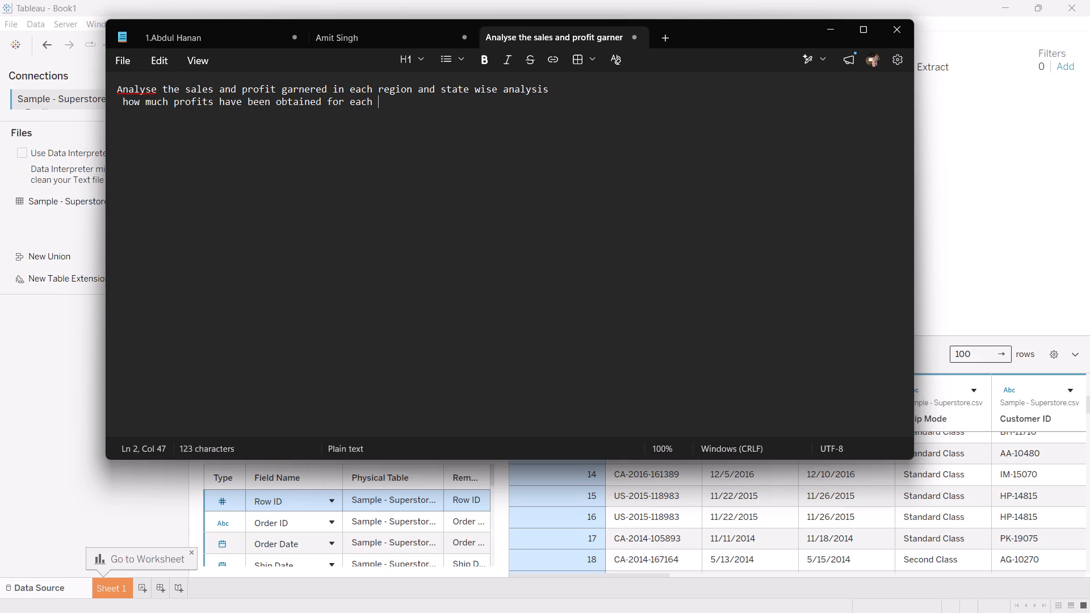
{"action": "type", "text": "product car"}
{"action": "key", "text": "BackSpace"}
{"action": "type", "text": "ter"}
{"action": "key", "text": "BackSpace"}
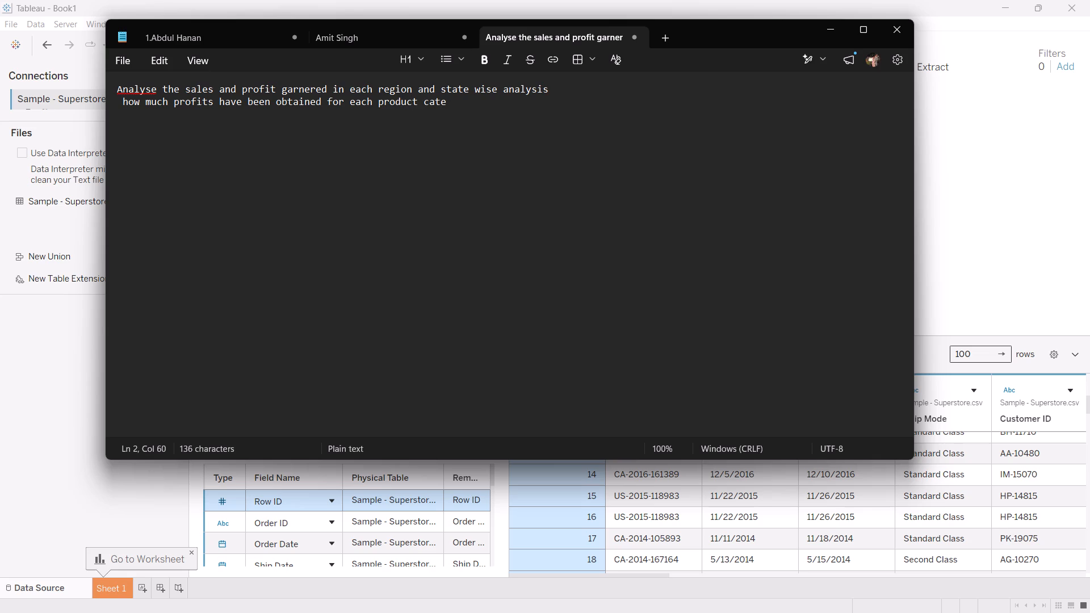
{"action": "type", "text": "gory"}
{"action": "key", "text": "space"}
{"action": "type", "text": "and"}
{"action": "key", "text": "space"}
{"action": "type", "text": "sub category"}
{"action": "key", "text": "space"}
{"action": "key", "text": "Return"}
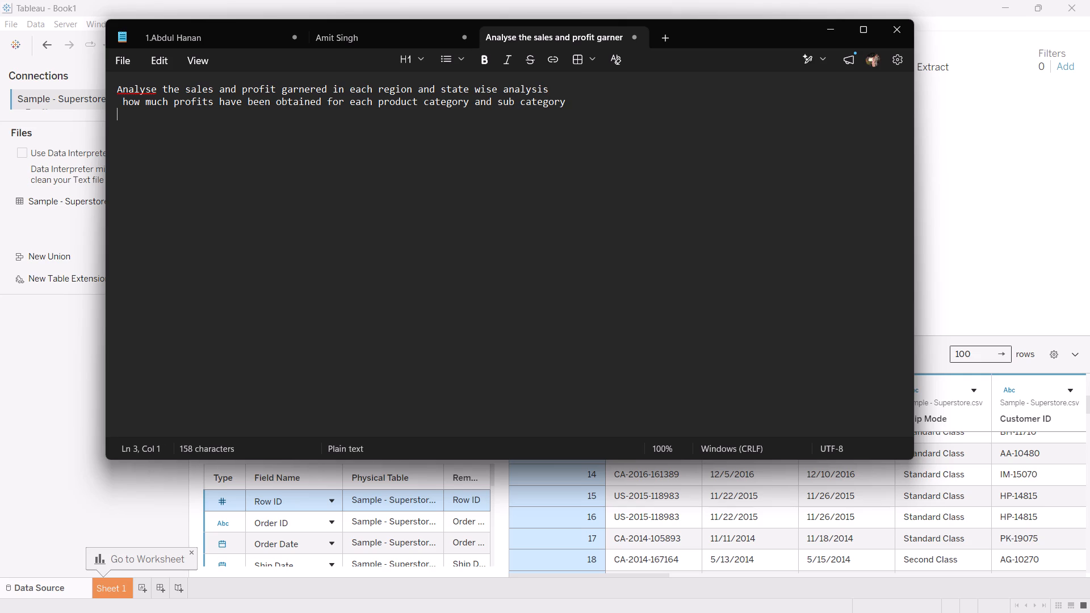
Add a third line to the note: "what is the nuber of orddr done by each customer segment".
{"action": "type", "text": "what"}
{"action": "key", "text": "space"}
{"action": "key", "text": "space"}
{"action": "key", "text": "BackSpace"}
{"action": "type", "text": "is thee"}
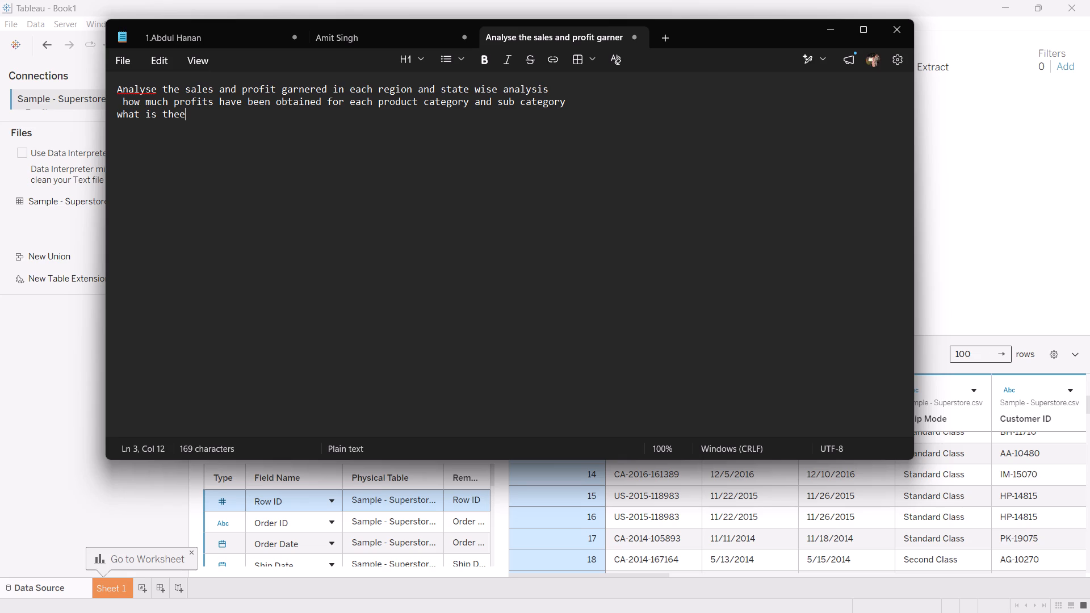
{"action": "key", "text": "Delete"}
{"action": "key", "text": "space"}
{"action": "key", "text": "BackSpace"}
{"action": "key", "text": "BackSpace"}
{"action": "key", "text": "space"}
{"action": "type", "text": "nun"}
{"action": "key", "text": "BackSpace"}
{"action": "type", "text": "ber"}
{"action": "key", "text": "space"}
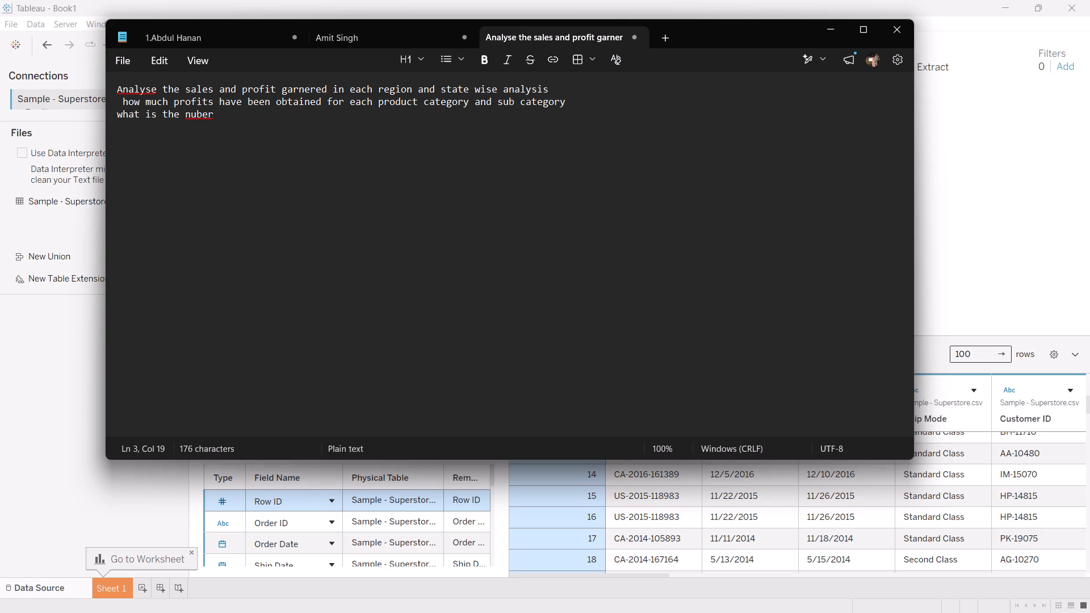
{"action": "type", "text": "of orddr"}
{"action": "key", "text": "space"}
{"action": "type", "text": "done by"}
{"action": "key", "text": "space"}
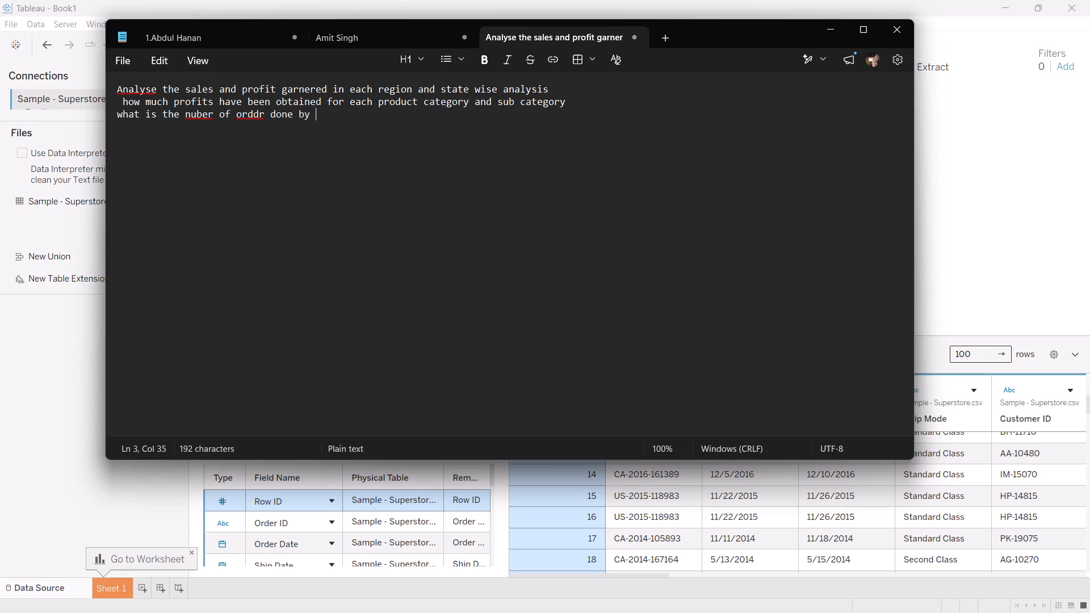
{"action": "type", "text": "each"}
{"action": "key", "text": "space"}
{"action": "type", "text": "customer"}
{"action": "key", "text": "space"}
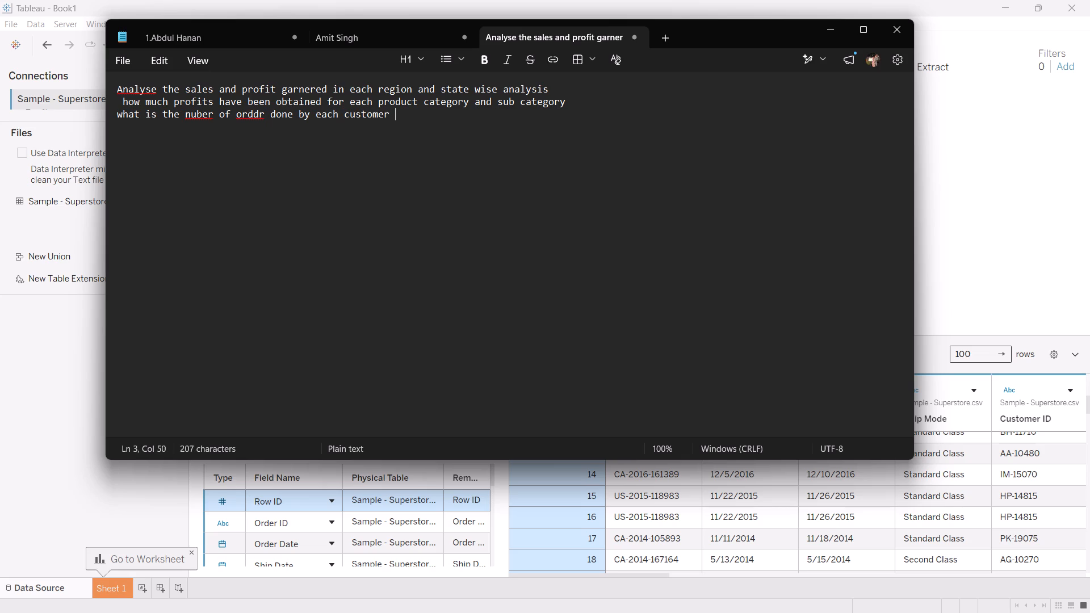
{"action": "type", "text": "230"}
{"action": "key", "text": "BackSpace"}
{"action": "key", "text": "BackSpace"}
{"action": "key", "text": "BackSpace"}
{"action": "key", "text": "BackSpace"}
{"action": "key", "text": "space"}
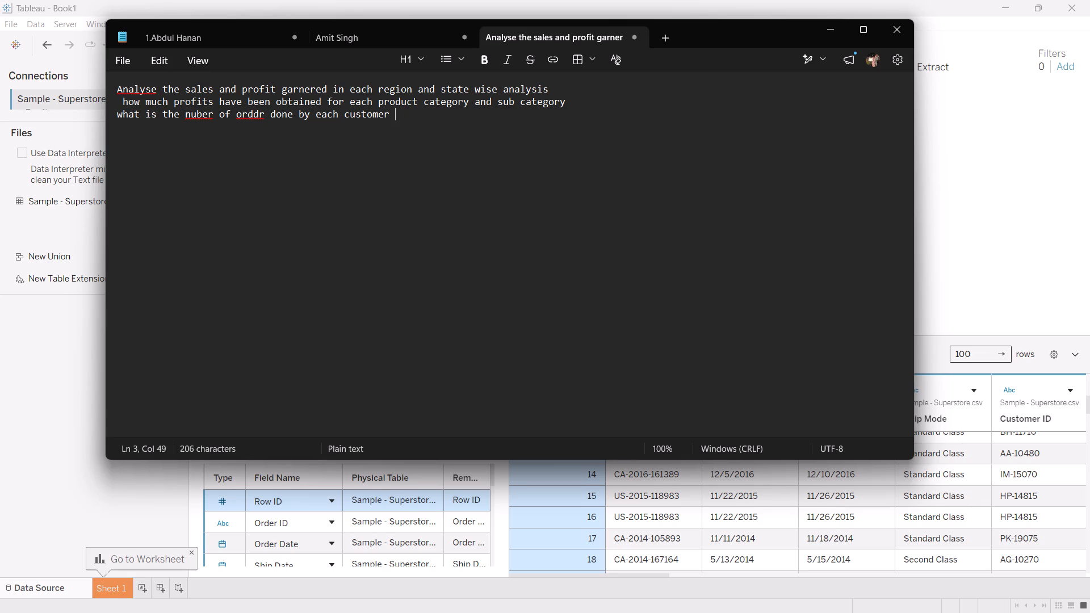
{"action": "type", "text": "segment"}
{"action": "key", "text": "space"}
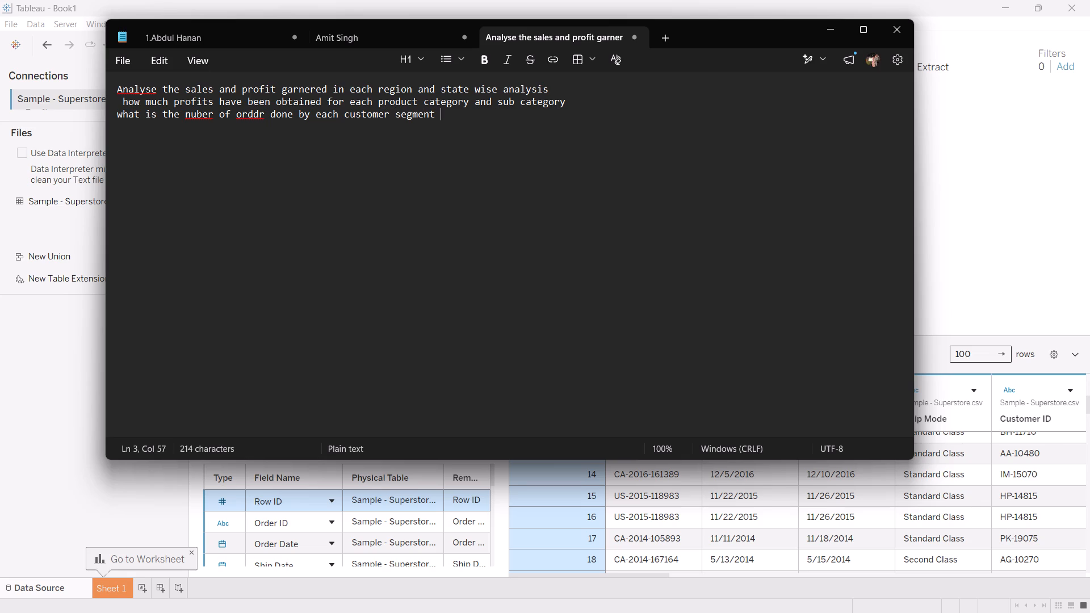
{"action": "key", "text": "Return"}
Add a fourth line to the note: "when and how many orders have been shipped through diff modes".
{"action": "type", "text": "whe"}
{"action": "key", "text": "space"}
{"action": "key", "text": "BackSpace"}
{"action": "key", "text": "BackSpace"}
{"action": "type", "text": "en"}
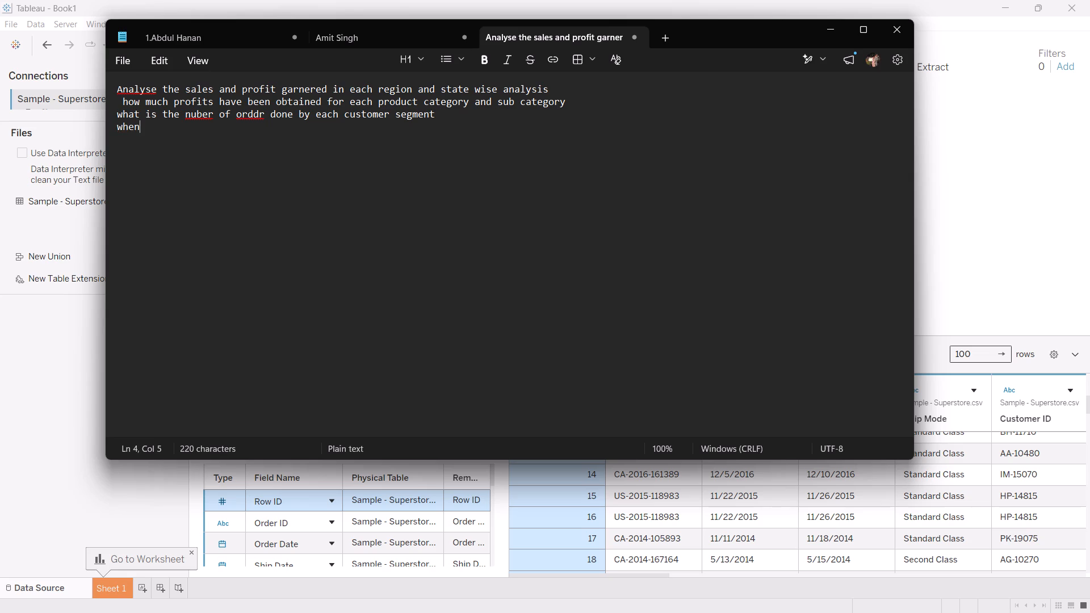
{"action": "key", "text": "space"}
{"action": "type", "text": "and"}
{"action": "key", "text": "space"}
{"action": "type", "text": "how"}
{"action": "key", "text": "space"}
{"action": "type", "text": "many"}
{"action": "key", "text": "space"}
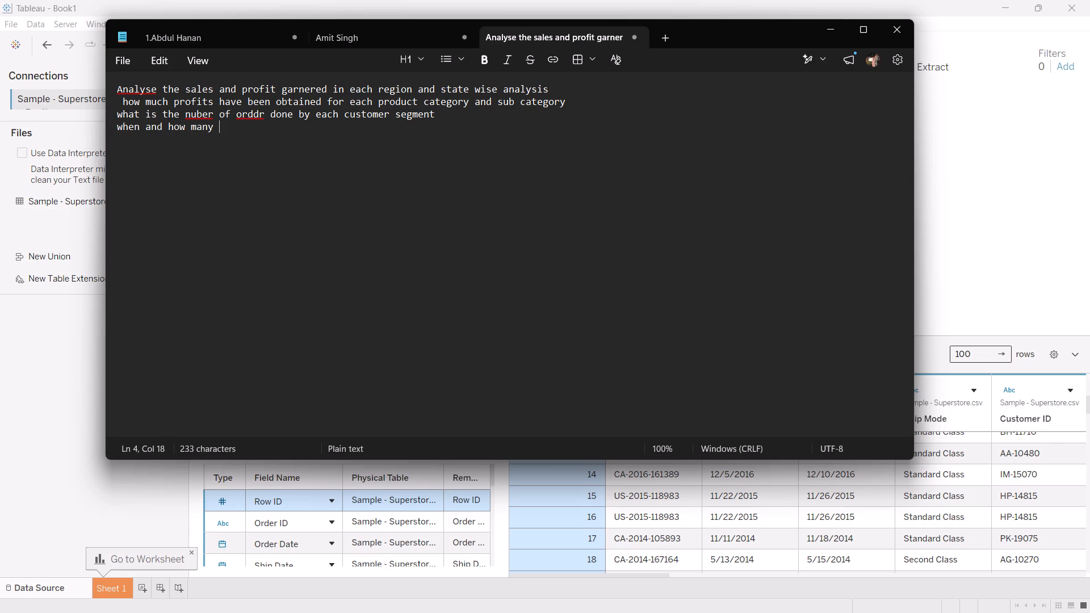
{"action": "type", "text": "orders"}
{"action": "key", "text": "space"}
{"action": "type", "text": "have been"}
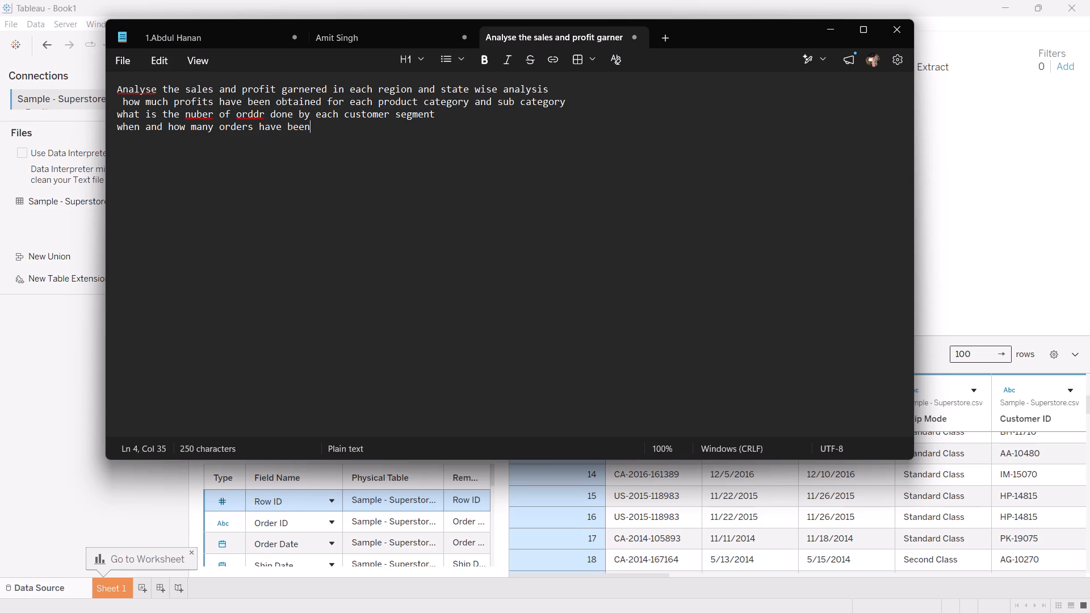
{"action": "key", "text": "space"}
{"action": "type", "text": "shipped through t"}
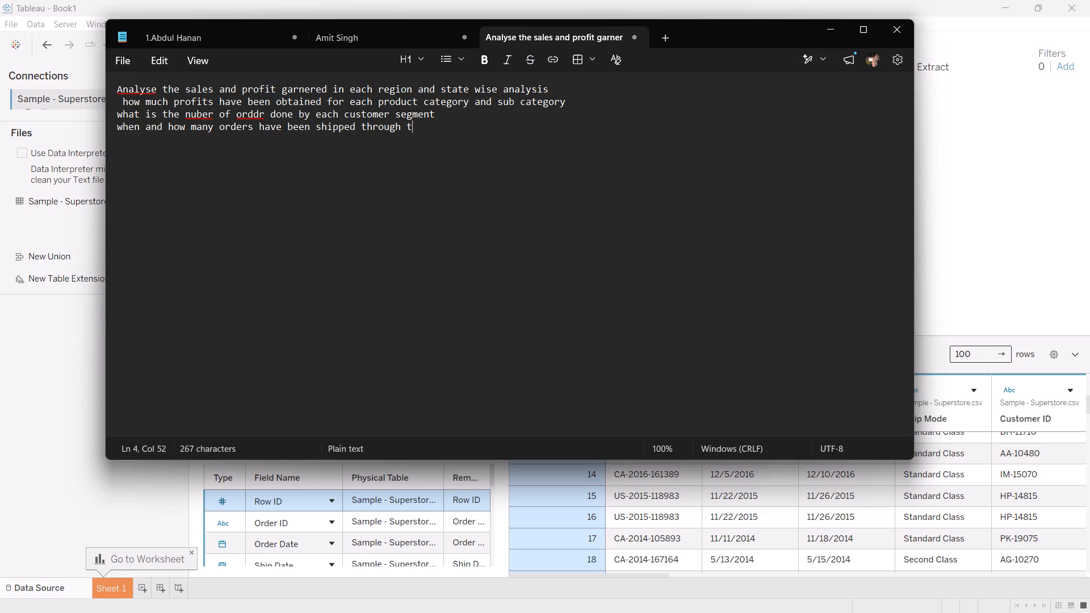
{"action": "key", "text": "BackSpace"}
{"action": "type", "text": "diff moes"}
{"action": "key", "text": "BackSpace"}
{"action": "key", "text": "BackSpace"}
{"action": "type", "text": "des"}
{"action": "key", "text": "space"}
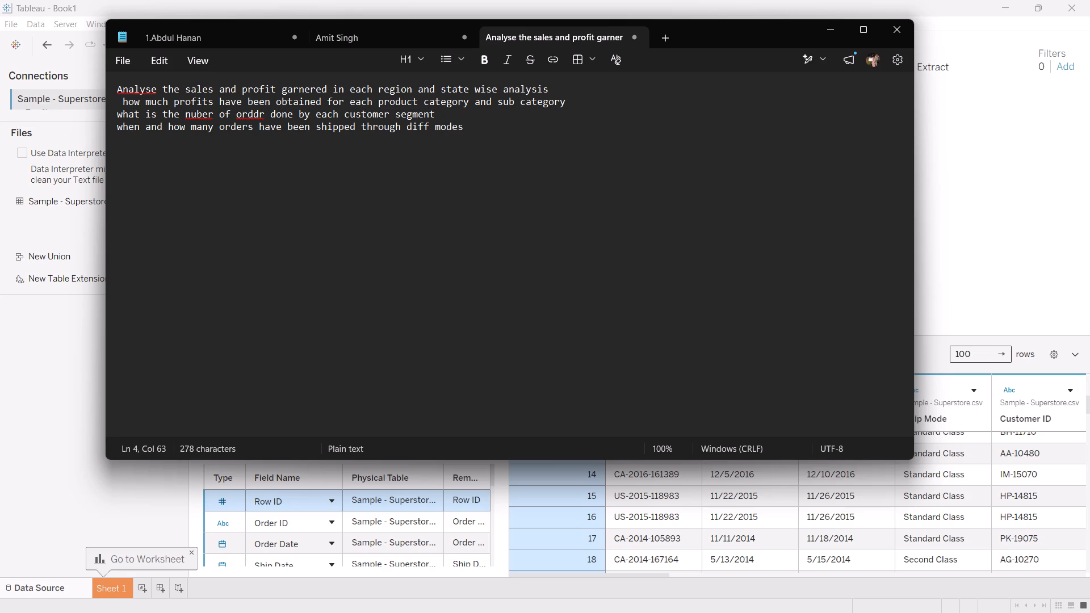
{"action": "key", "text": "Return"}
Add a fifth line to the note: "analyse the order and the profits generated per year".
{"action": "type", "text": "analyse"}
{"action": "key", "text": "space"}
{"action": "type", "text": "the order"}
{"action": "key", "text": "space"}
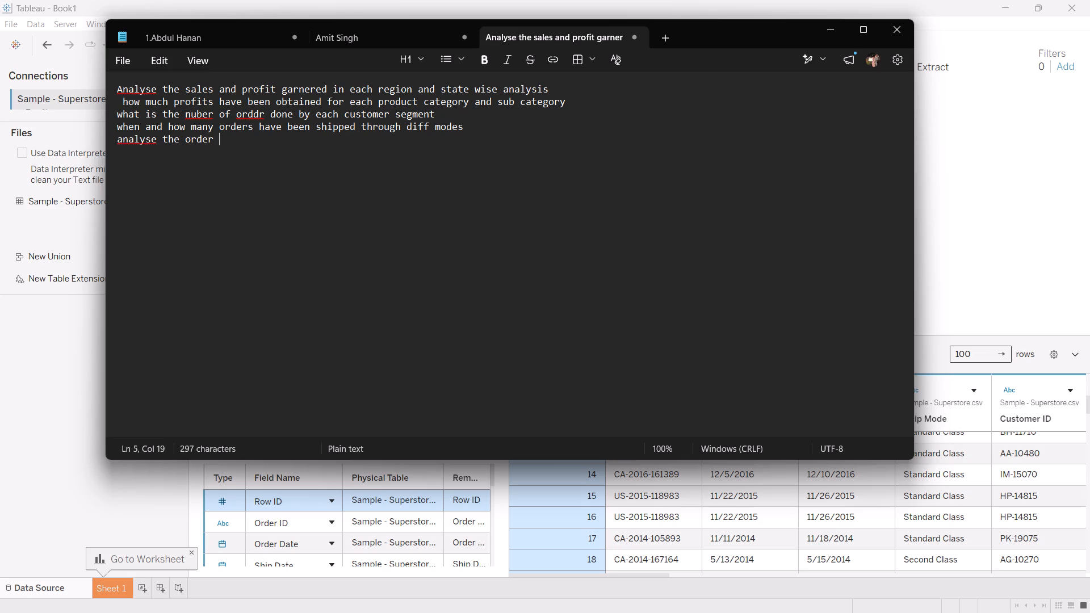
{"action": "type", "text": "and the"}
{"action": "key", "text": "space"}
{"action": "type", "text": "profits"}
{"action": "key", "text": "space"}
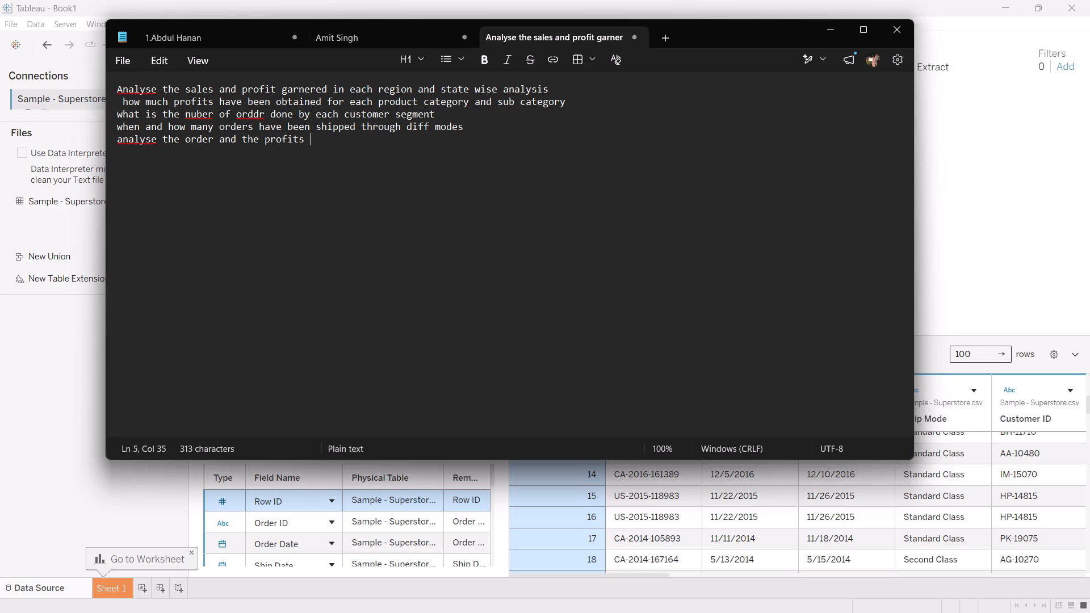
{"action": "type", "text": "generated"}
{"action": "key", "text": "space"}
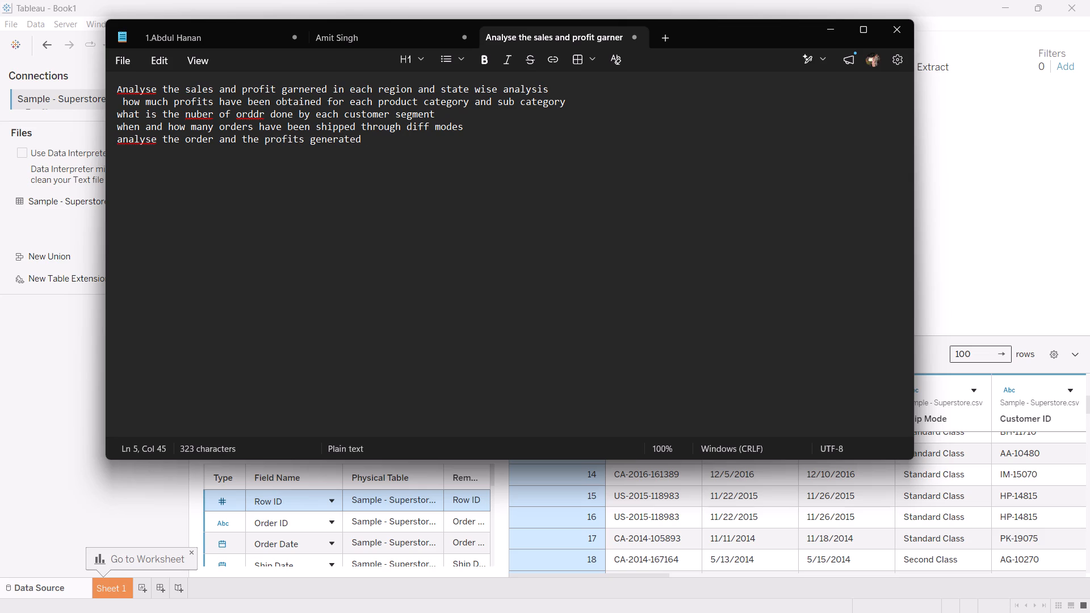
{"action": "type", "text": "per year"}
{"action": "key", "text": "space"}
Remove the leading space from the note's second line and capitalise its first word as "How".
{"action": "left_click", "coordinate": [127, 100]}
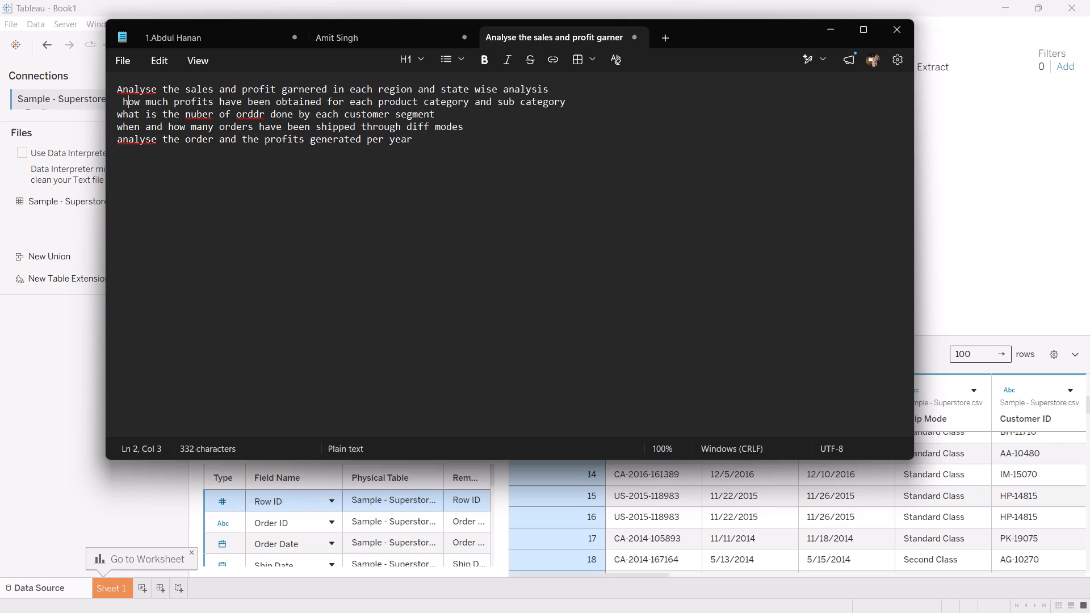
{"action": "key", "text": "BackSpace"}
{"action": "key", "text": "BackSpace"}
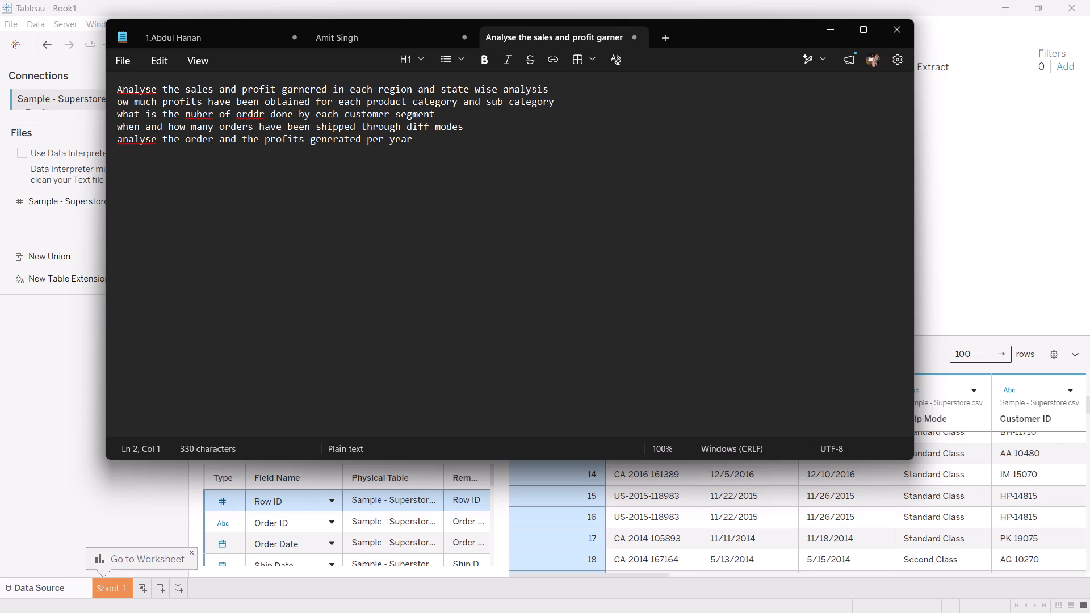
{"action": "key", "text": "shift+h"}
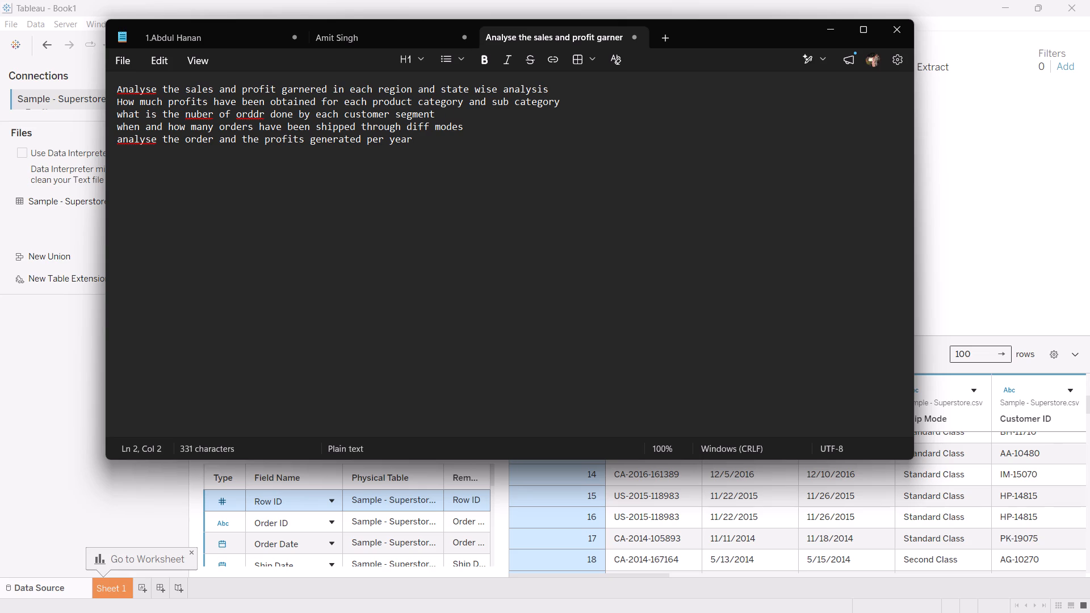
Capitalise the first word of the note's fifth line as "Analyse".
{"action": "left_click", "coordinate": [121, 145]}
{"action": "key", "text": "BackSpace"}
{"action": "key", "text": "shift+a"}
Switch to Tableau, add Sample - Superstore.csv to the data source canvas a second time and view its data.
{"action": "left_click", "coordinate": [31, 195]}
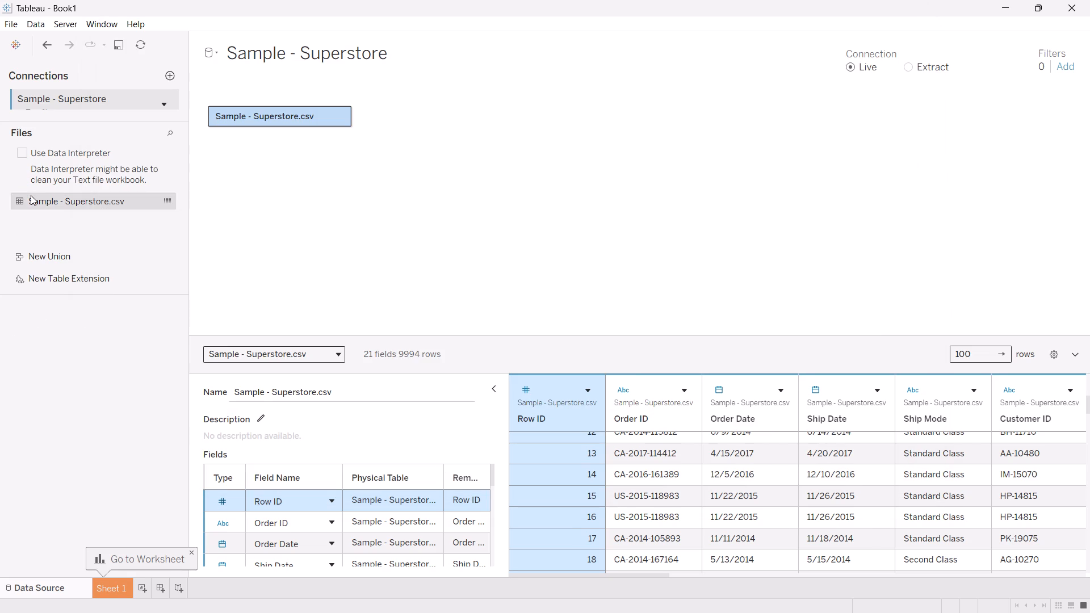
{"action": "left_click", "coordinate": [31, 195]}
{"action": "double_click", "coordinate": [169, 197]}
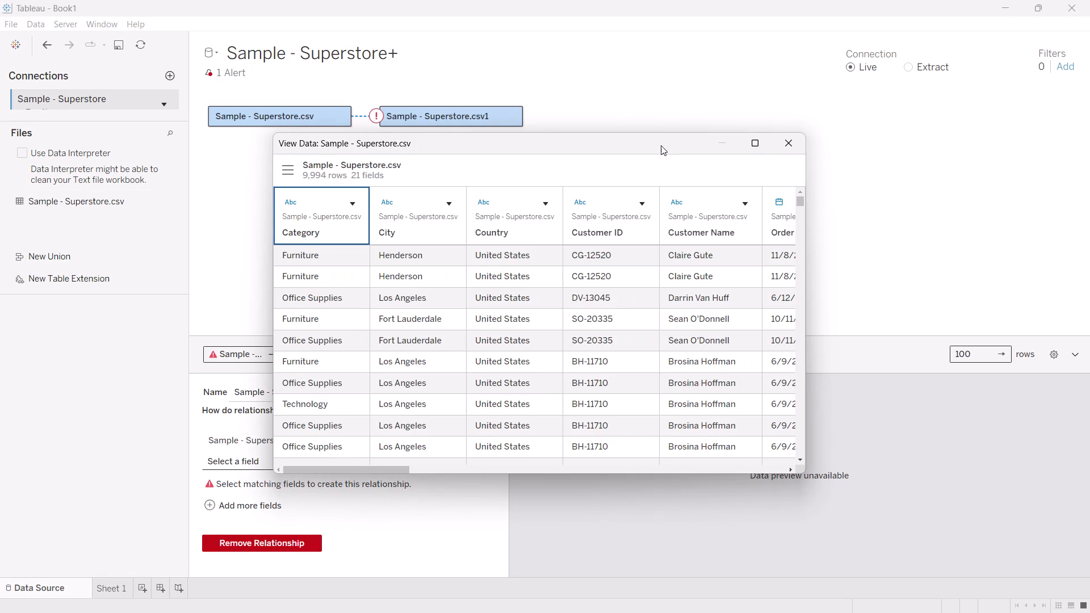
{"action": "left_click", "coordinate": [782, 141]}
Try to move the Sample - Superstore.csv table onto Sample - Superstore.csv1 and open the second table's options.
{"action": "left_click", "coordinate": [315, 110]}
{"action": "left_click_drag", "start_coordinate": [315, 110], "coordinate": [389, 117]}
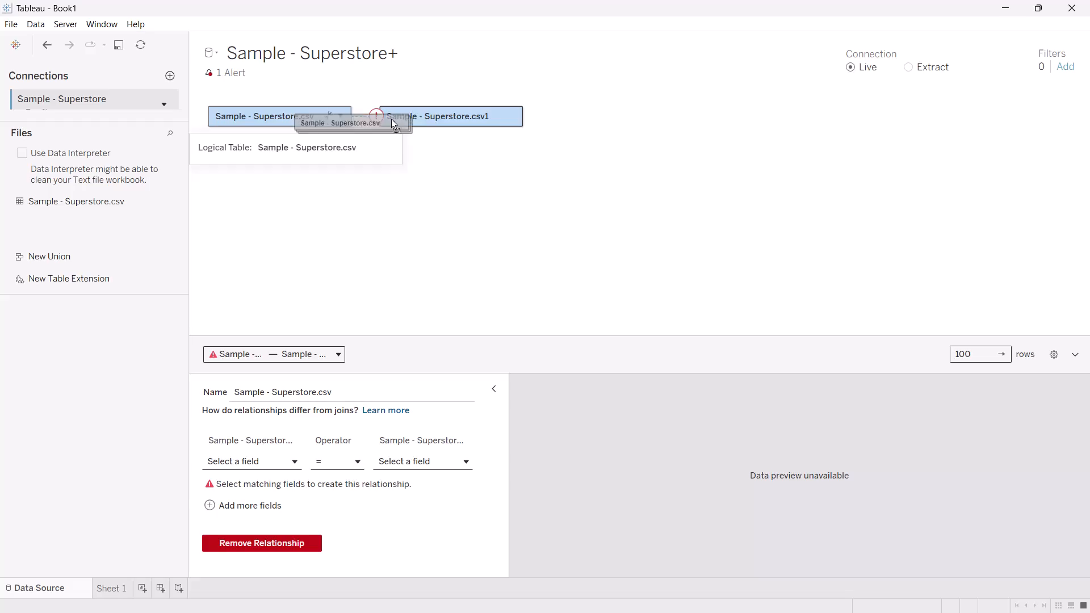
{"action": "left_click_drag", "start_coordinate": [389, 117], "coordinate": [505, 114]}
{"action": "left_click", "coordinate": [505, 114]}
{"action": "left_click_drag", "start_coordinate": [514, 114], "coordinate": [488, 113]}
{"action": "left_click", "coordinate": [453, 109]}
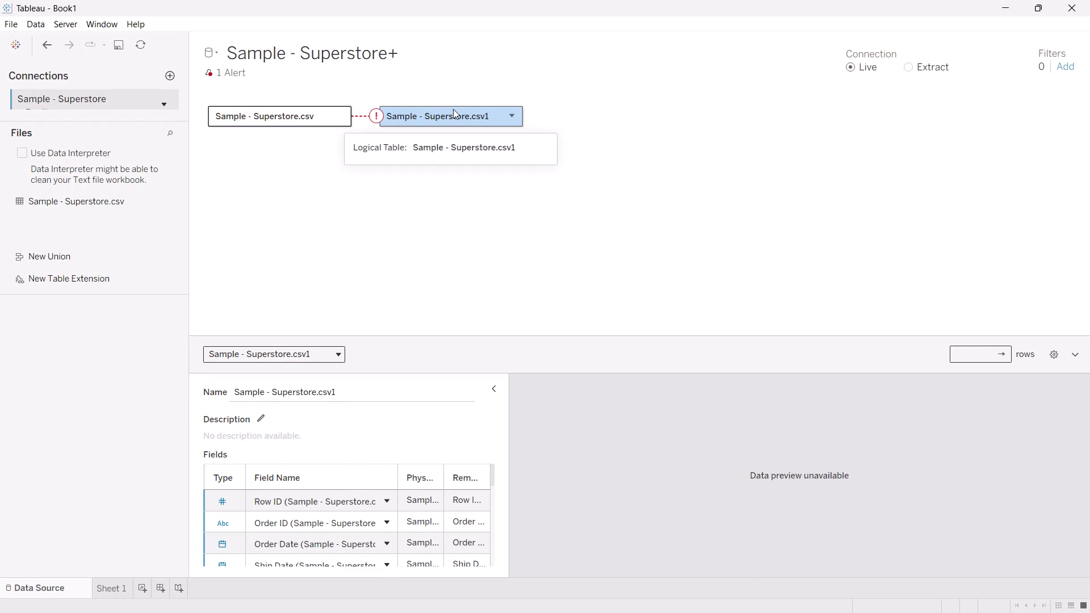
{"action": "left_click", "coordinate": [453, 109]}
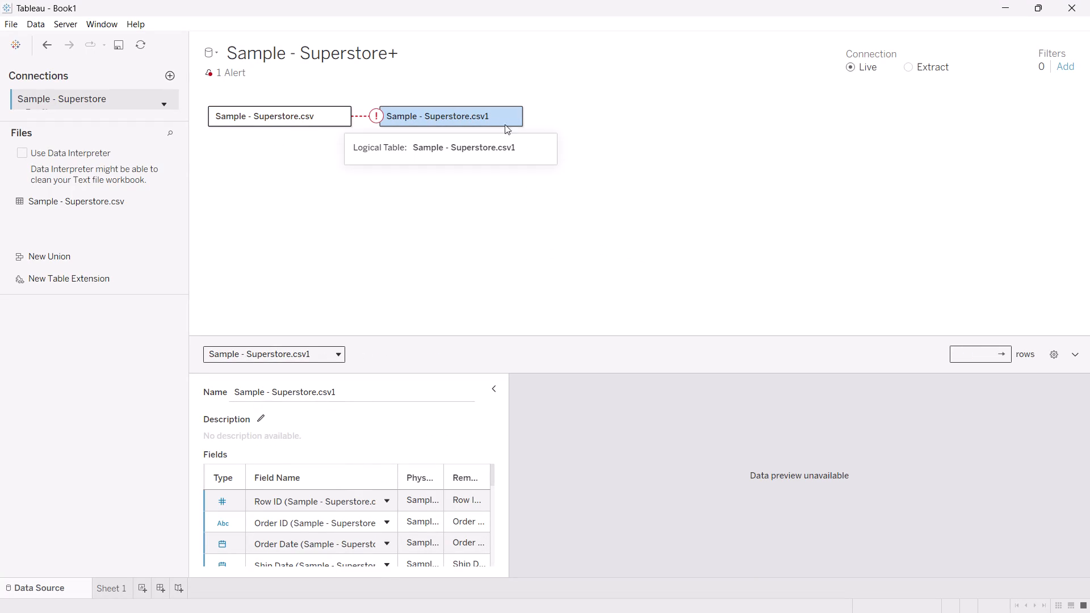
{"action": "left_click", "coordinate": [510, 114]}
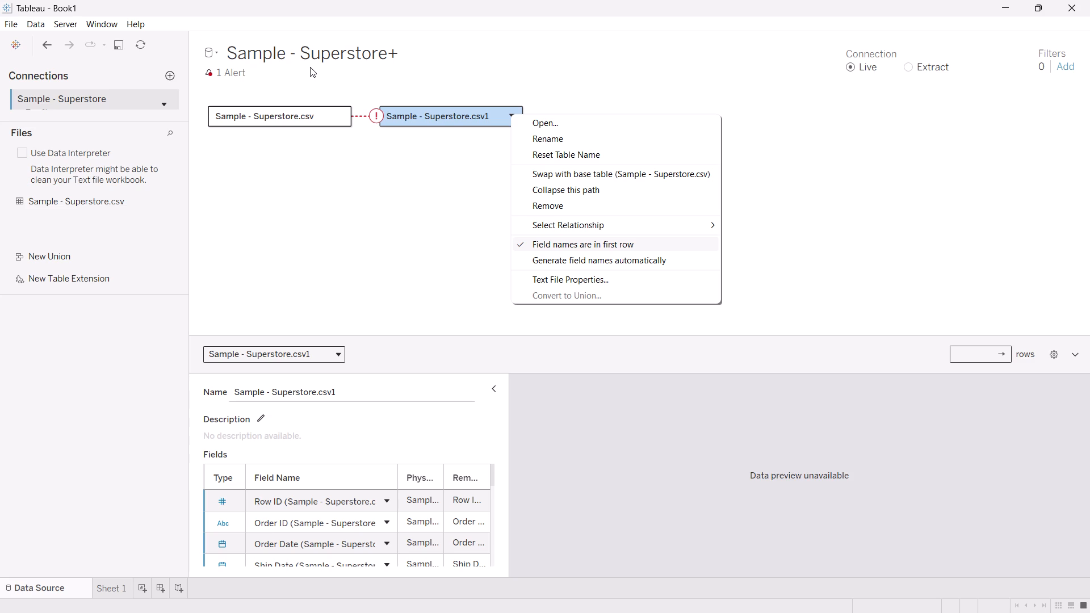
Switch to Notepad and copy all five lines of the analysis questions note.
{"action": "key", "text": "alt+Tab"}
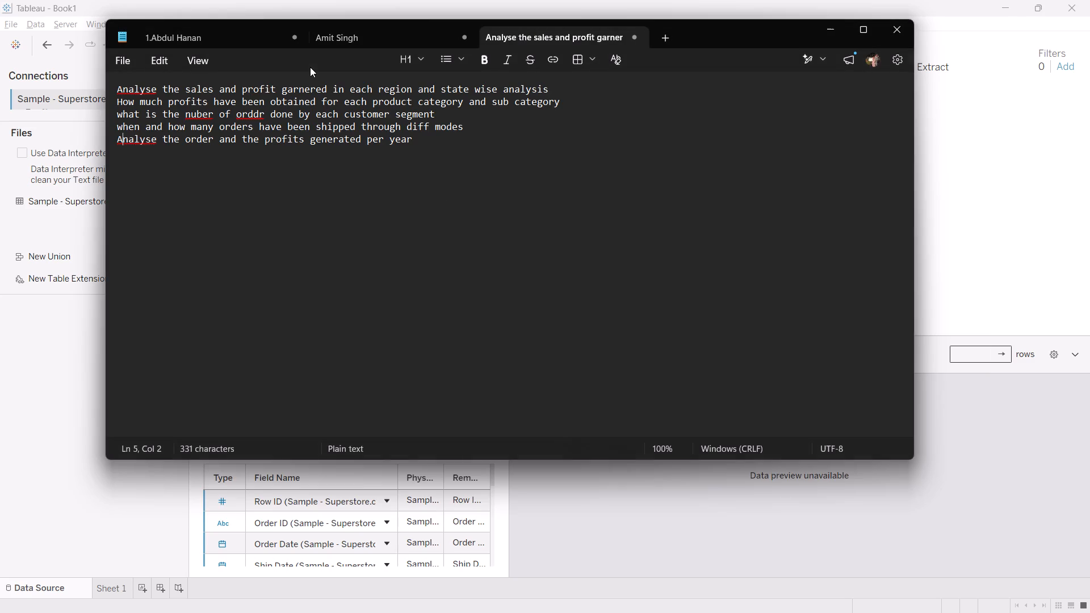
{"action": "left_click", "coordinate": [329, 136]}
{"action": "left_click_drag", "start_coordinate": [118, 90], "coordinate": [307, 154]}
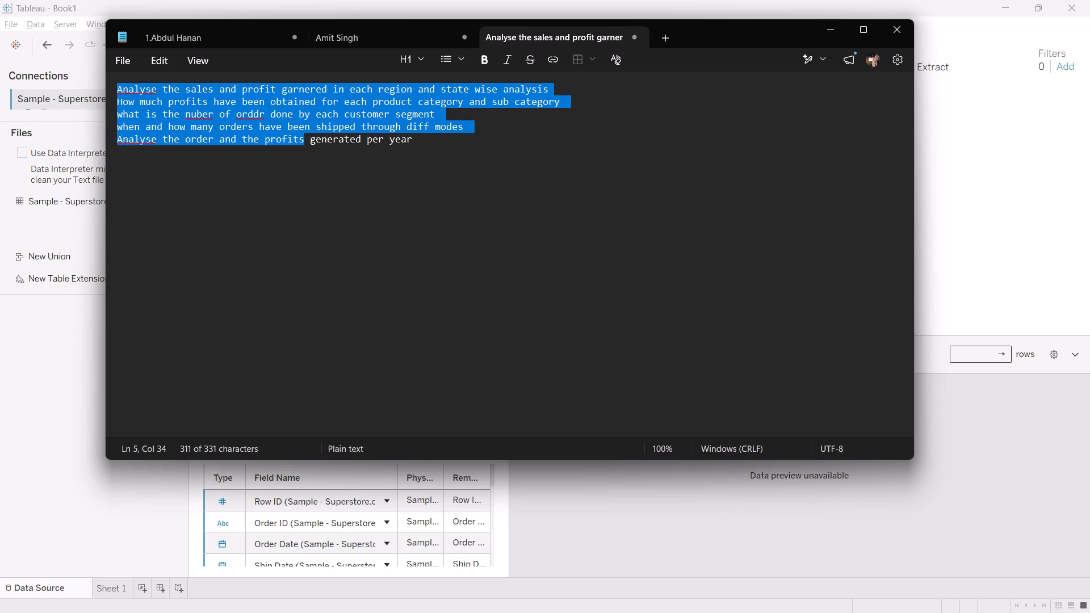
{"action": "left_click_drag", "start_coordinate": [307, 154], "coordinate": [409, 144]}
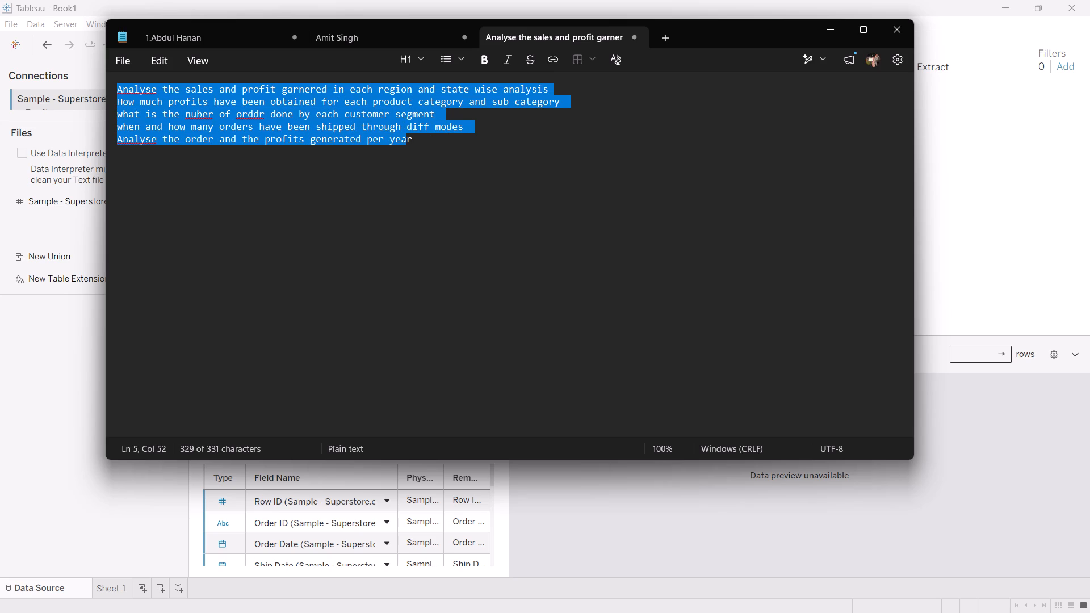
{"action": "left_click_drag", "start_coordinate": [409, 144], "coordinate": [437, 141]}
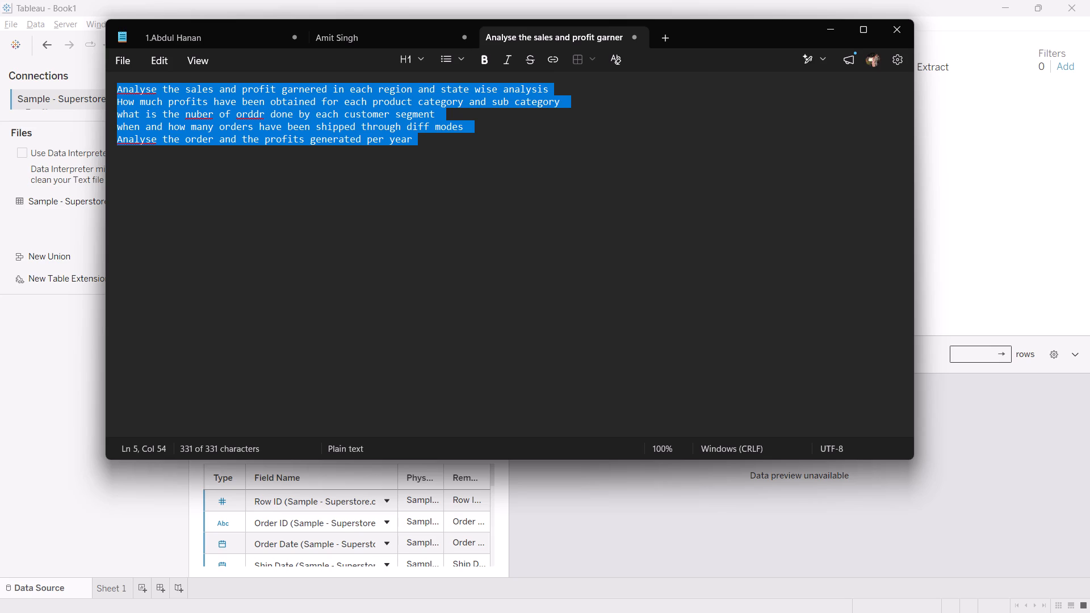
{"action": "key", "text": "ctrl+c"}
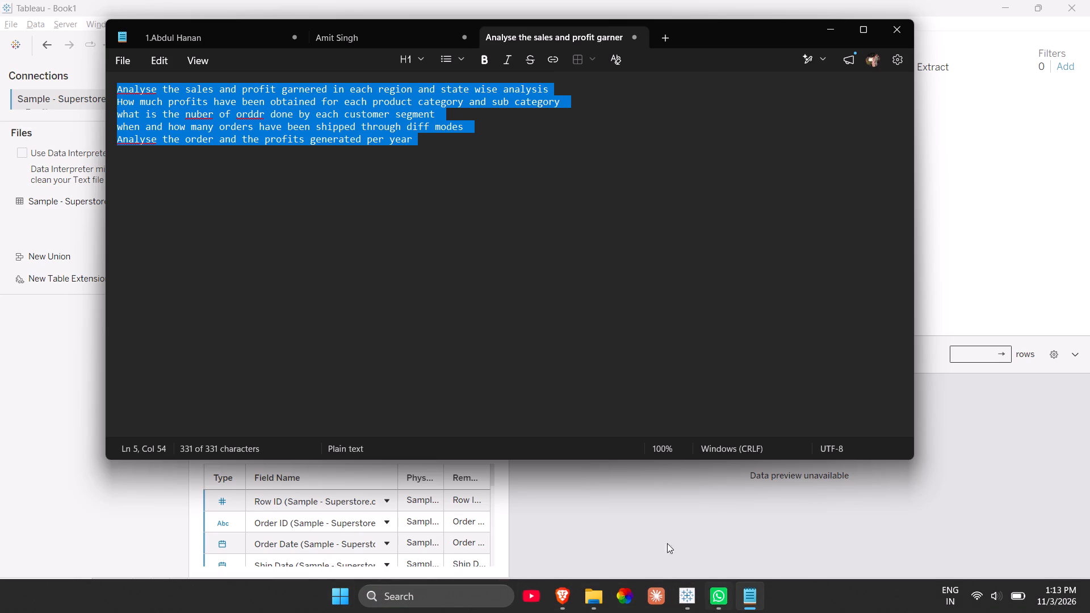
Switch back to Tableau, open Sample - Superstore.csv1 to inspect the tables it is made of, and close it.
{"action": "double_click", "coordinate": [594, 502]}
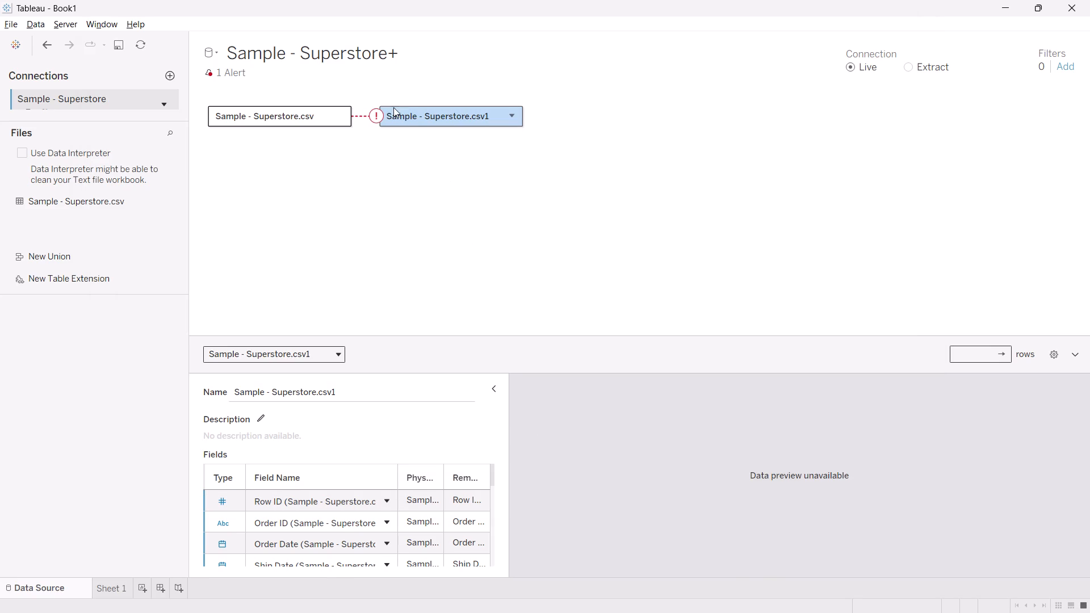
{"action": "left_click", "coordinate": [406, 113]}
{"action": "left_click", "coordinate": [406, 113]}
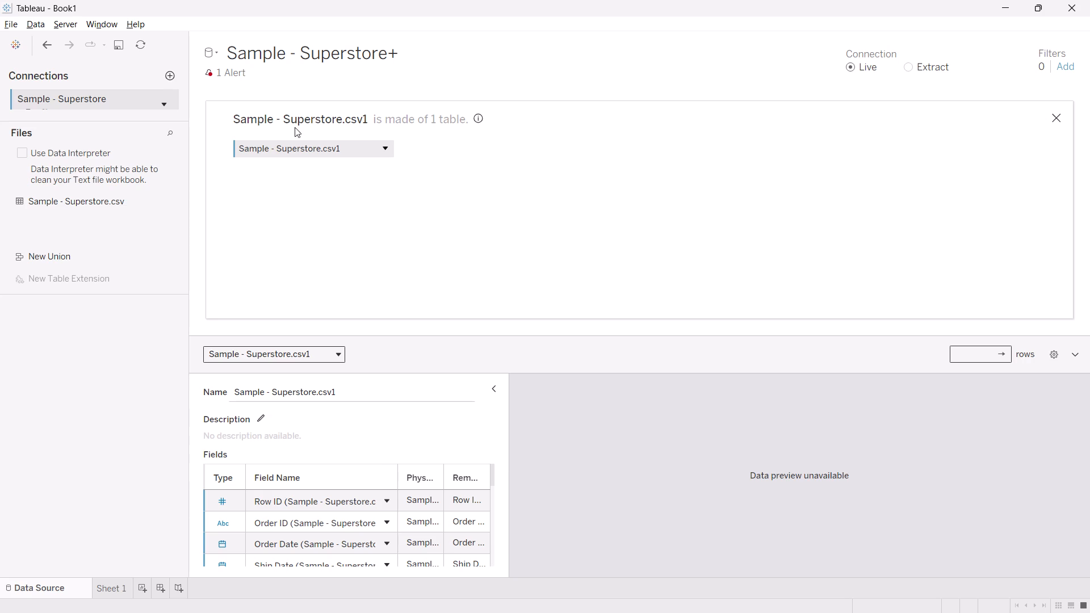
{"action": "double_click", "coordinate": [517, 71]}
{"action": "left_click_drag", "start_coordinate": [155, 100], "coordinate": [385, 114]}
{"action": "left_click", "coordinate": [1052, 120]}
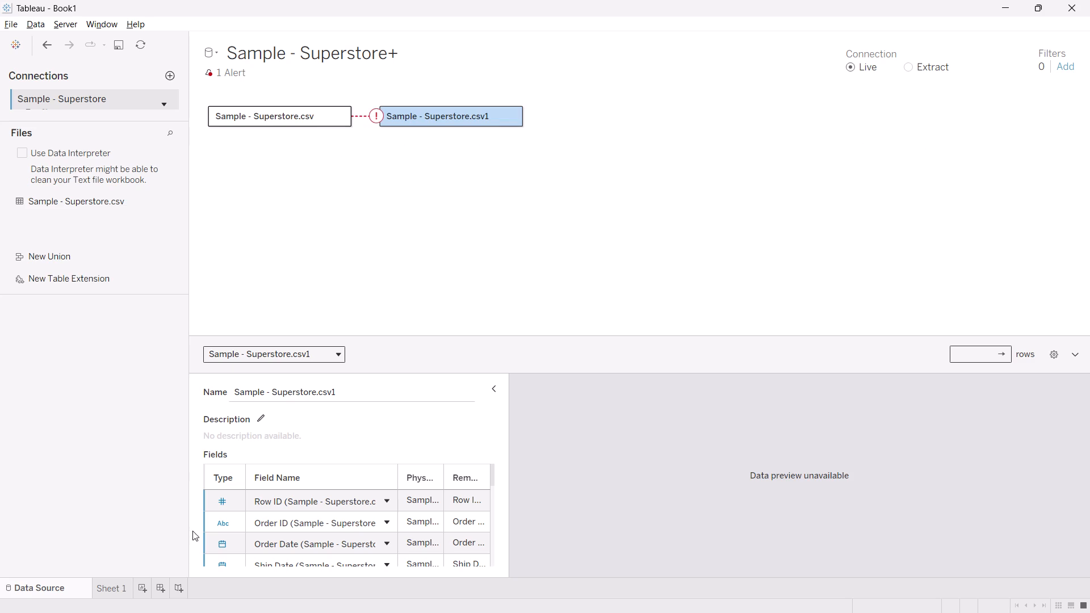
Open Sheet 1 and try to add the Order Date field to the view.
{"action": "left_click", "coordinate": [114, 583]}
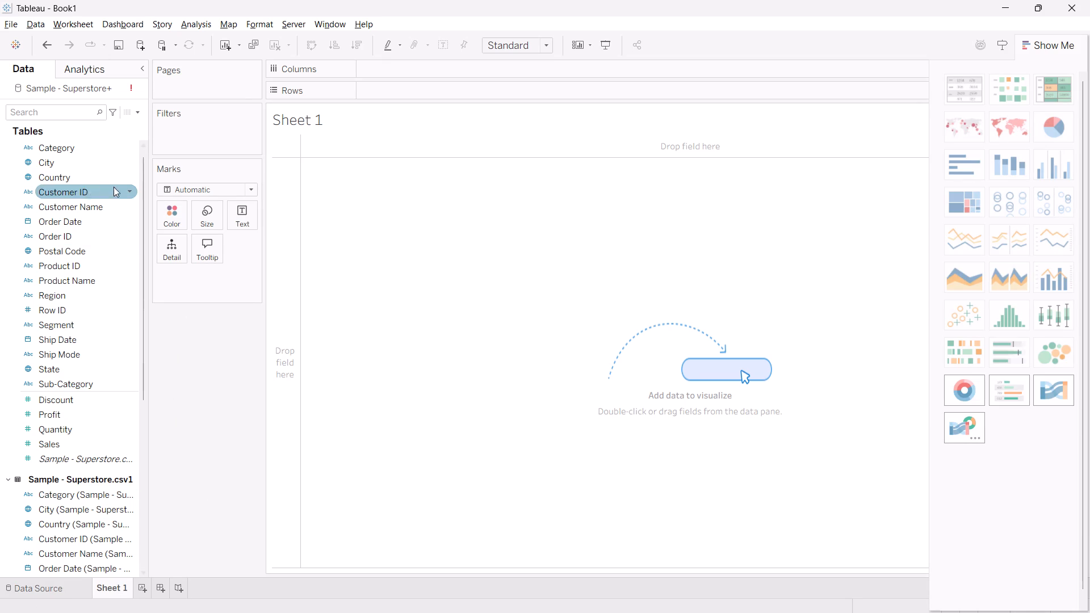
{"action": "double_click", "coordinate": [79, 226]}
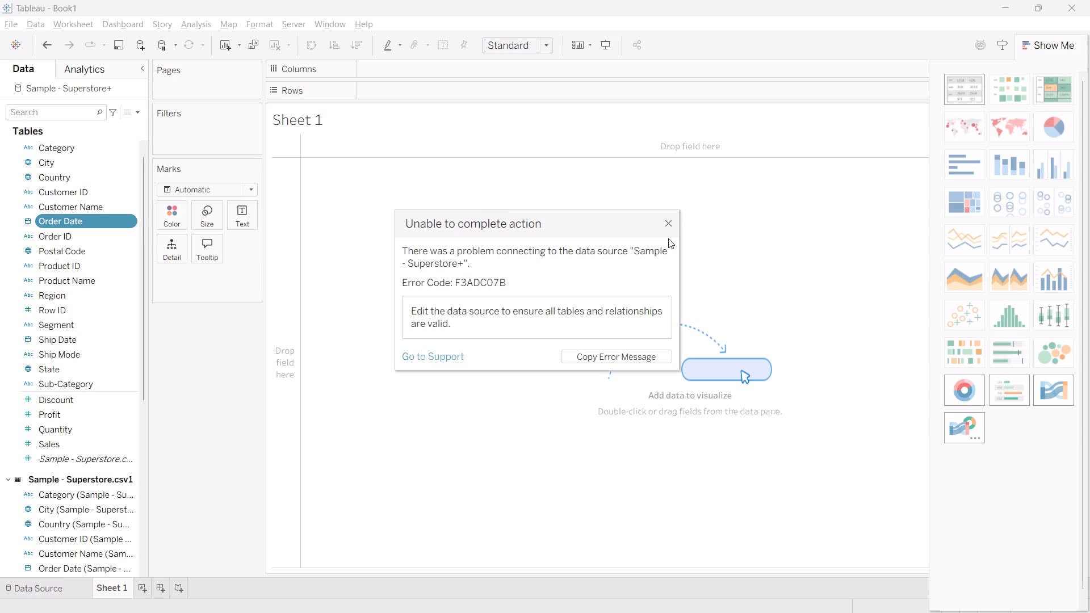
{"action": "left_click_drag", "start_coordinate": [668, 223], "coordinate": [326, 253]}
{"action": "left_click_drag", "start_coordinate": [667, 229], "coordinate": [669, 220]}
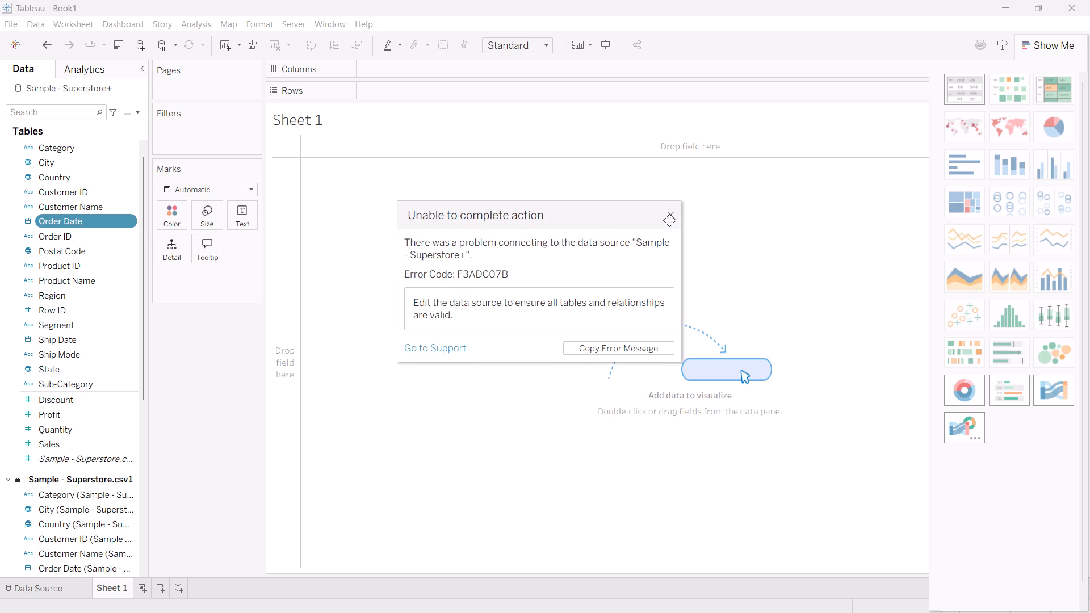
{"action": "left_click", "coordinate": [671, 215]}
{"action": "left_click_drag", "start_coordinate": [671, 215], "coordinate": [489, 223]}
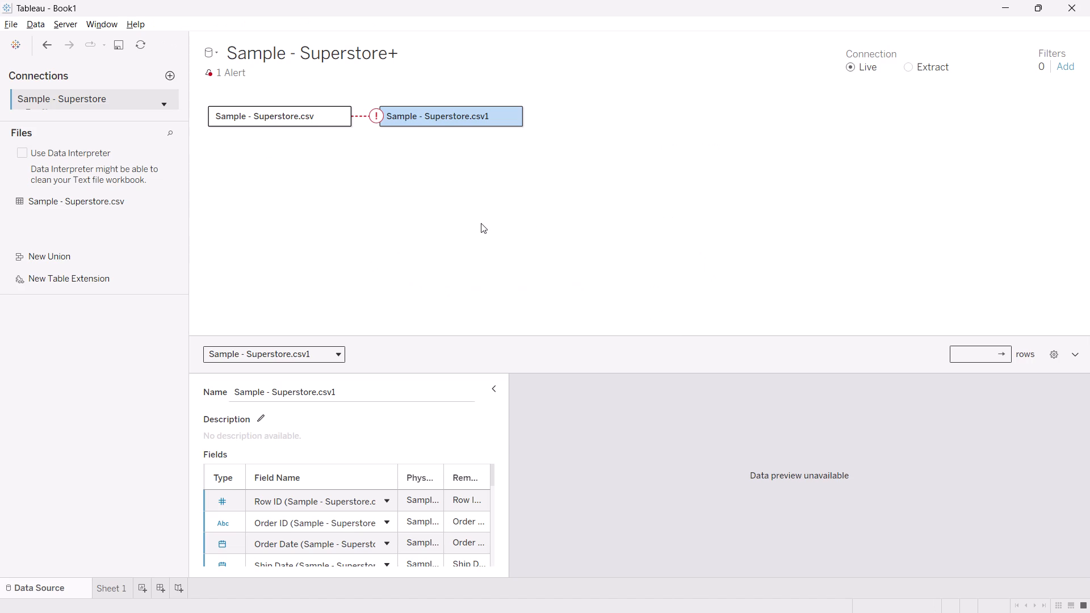
Return to Sheet 1 and try to place the Customer ID field in the view and Country on Columns.
{"action": "left_click", "coordinate": [106, 585]}
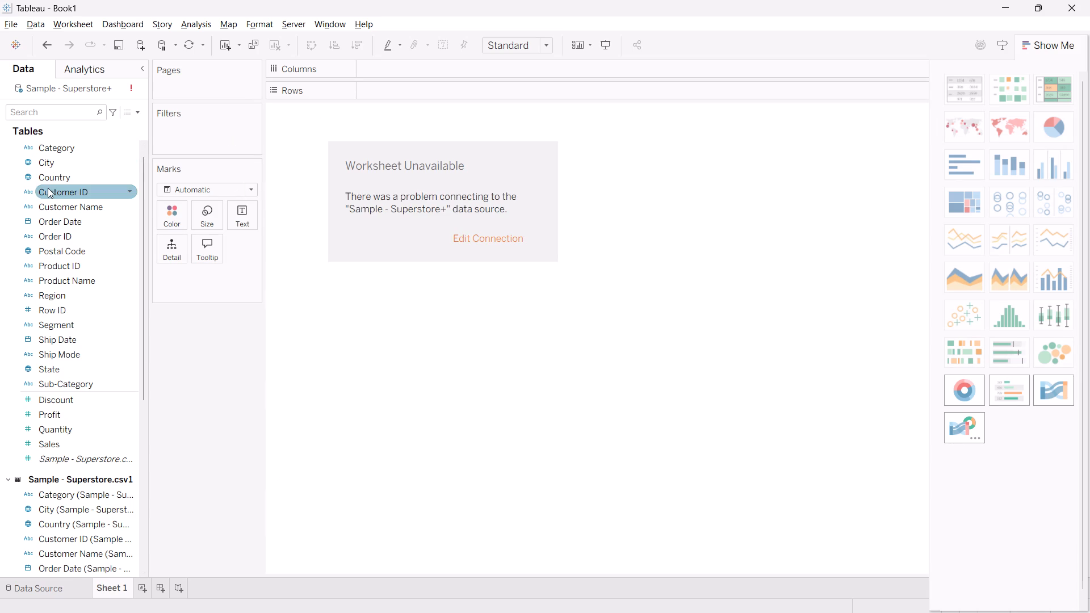
{"action": "left_click_drag", "start_coordinate": [48, 188], "coordinate": [301, 138]}
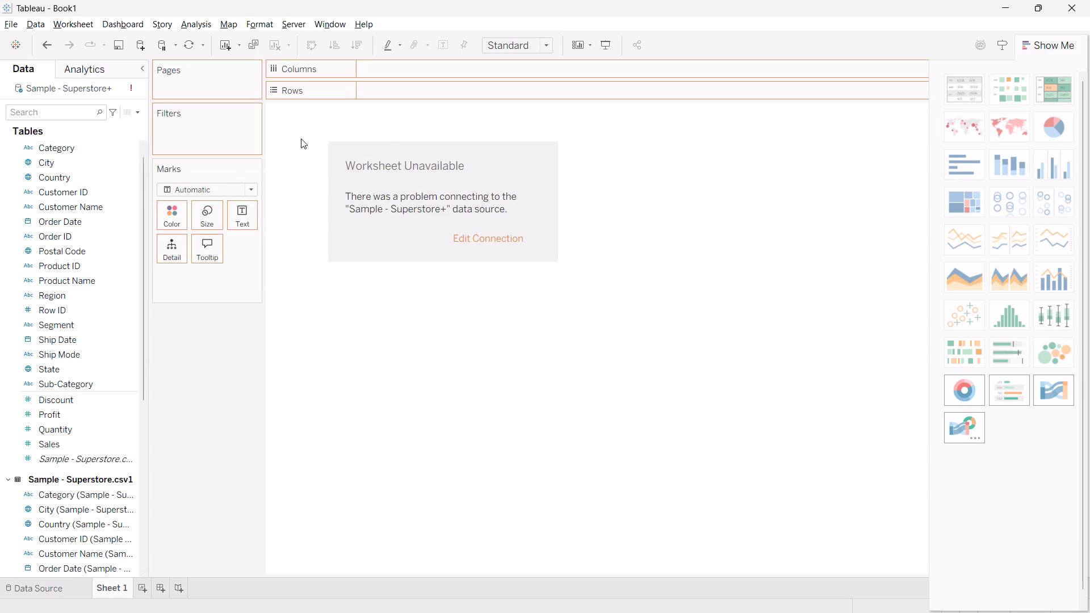
{"action": "left_click_drag", "start_coordinate": [61, 170], "coordinate": [361, 55]}
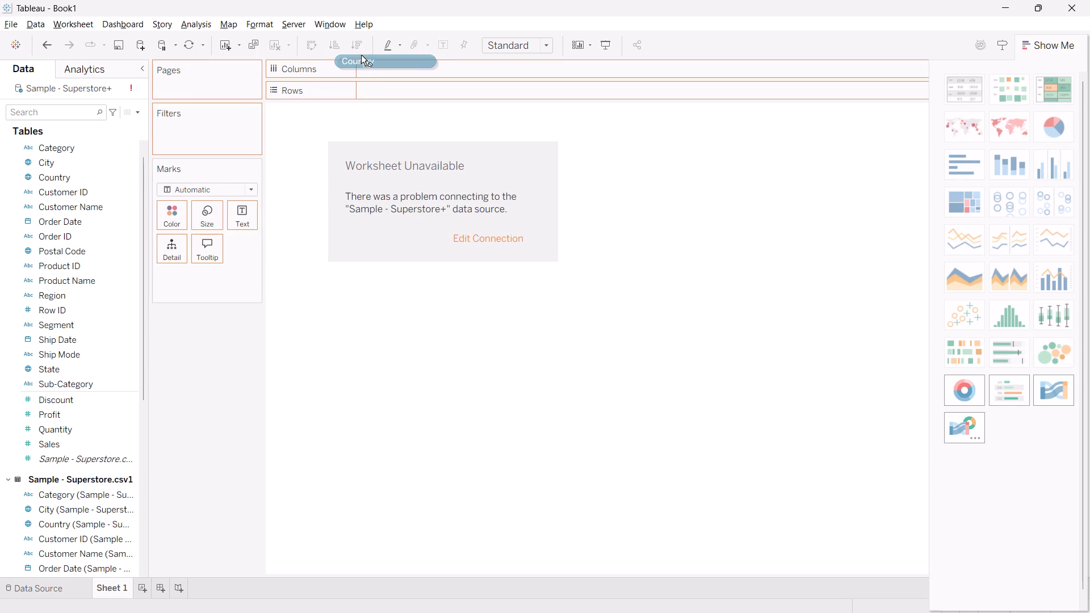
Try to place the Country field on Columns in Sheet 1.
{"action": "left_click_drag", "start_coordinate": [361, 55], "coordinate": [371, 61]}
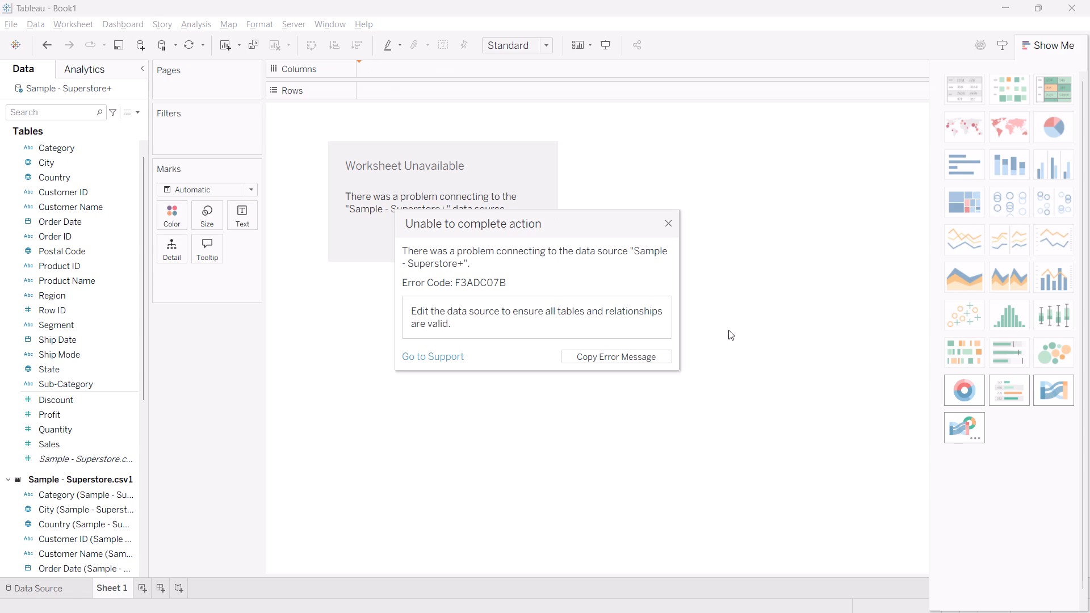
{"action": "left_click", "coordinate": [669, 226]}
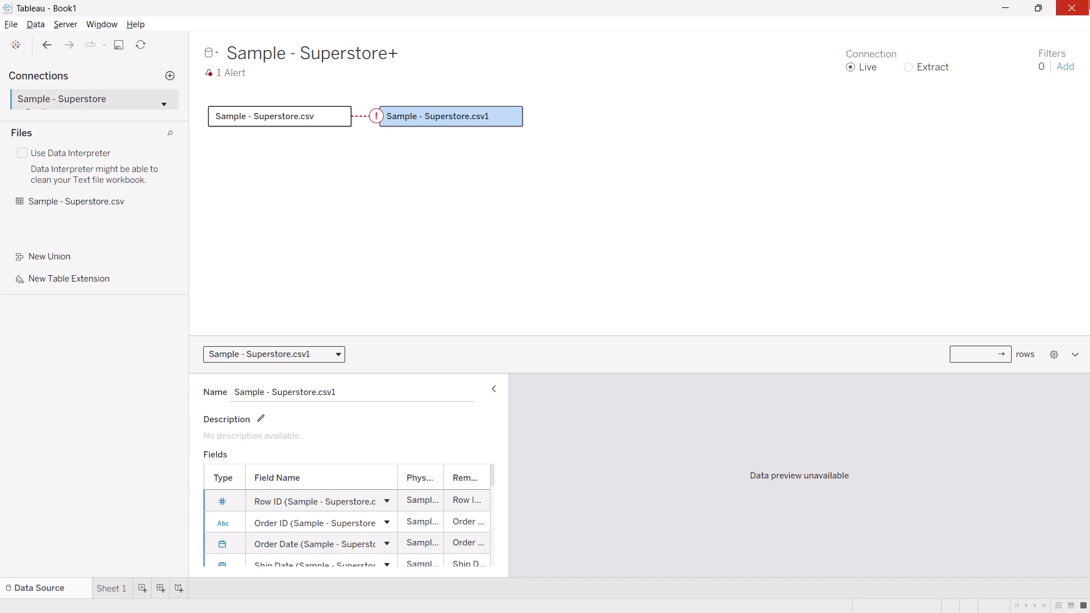
Close Tableau without saving the changes to the Book1 workbook.
{"action": "left_click", "coordinate": [1089, 0]}
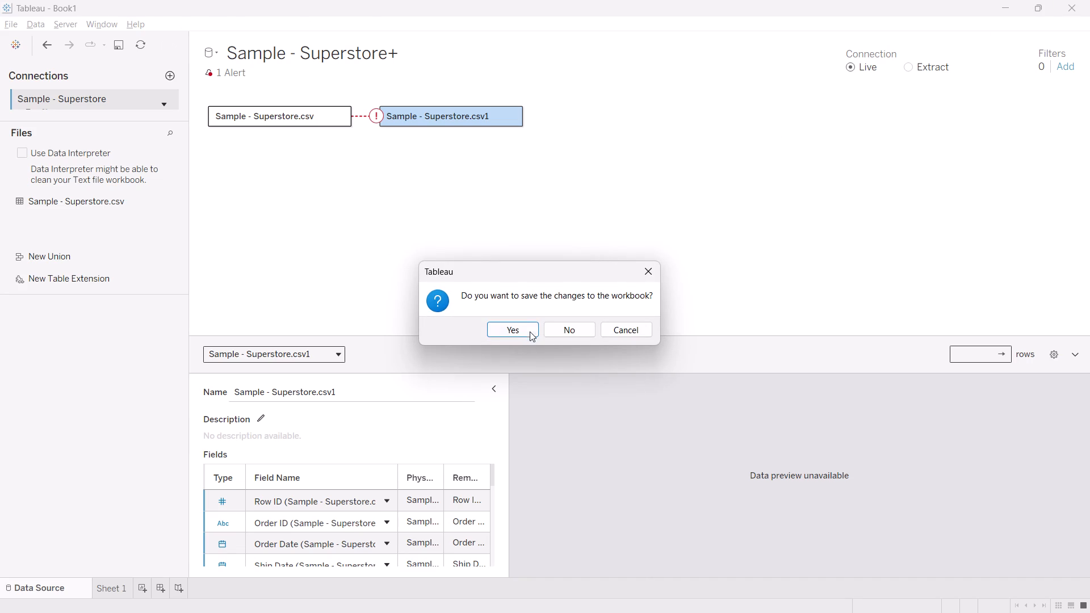
{"action": "left_click", "coordinate": [566, 333]}
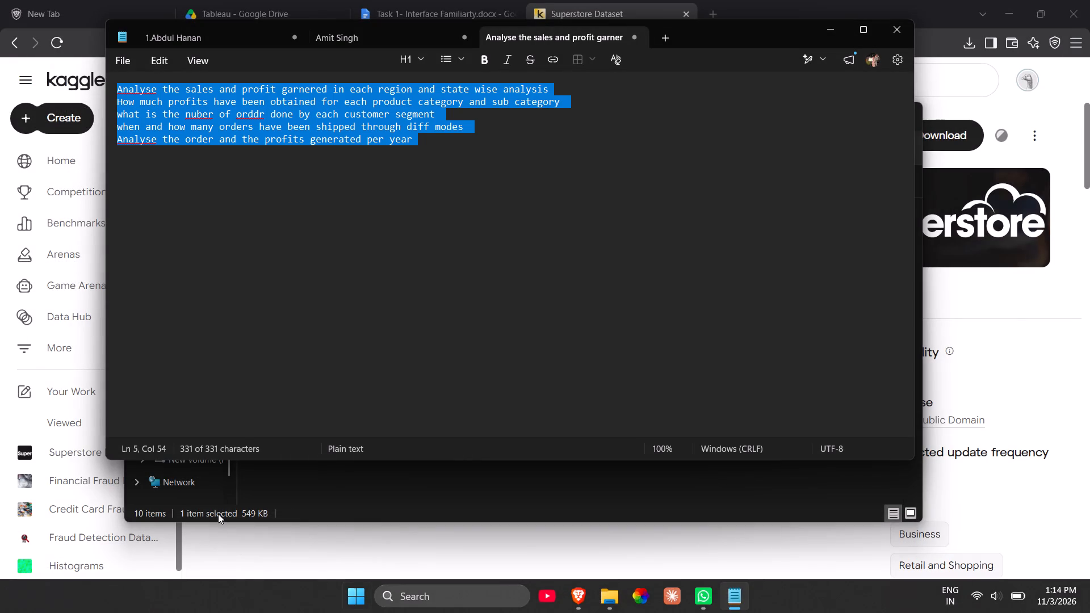
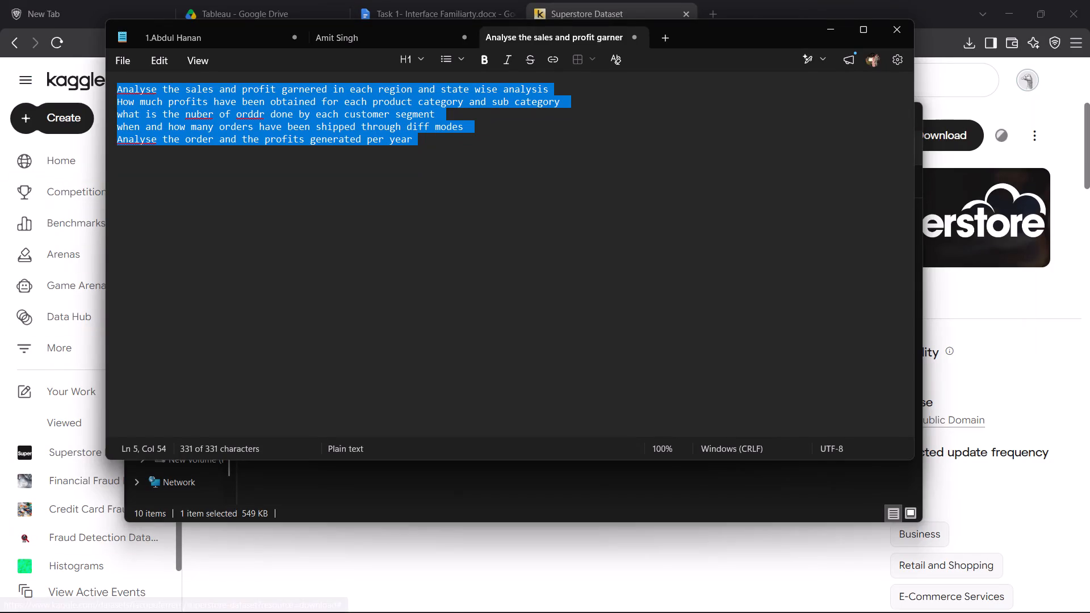
Search the computer for Tableau and launch the application again.
{"action": "left_click", "coordinate": [462, 599]}
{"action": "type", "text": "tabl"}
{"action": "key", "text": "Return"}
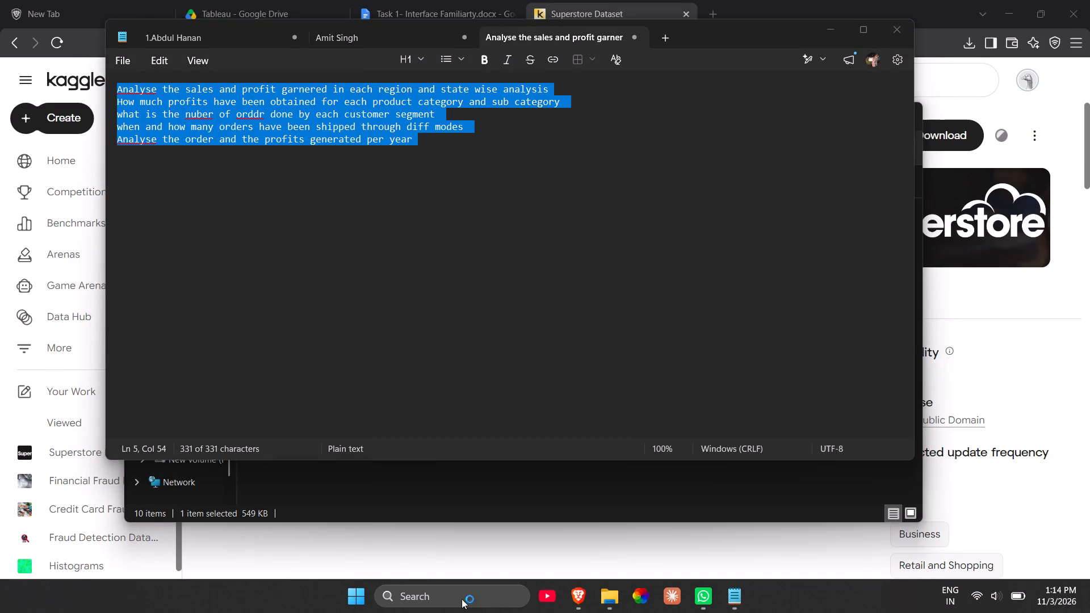
Switch to the Notepad window containing the sales and profit analysis questions.
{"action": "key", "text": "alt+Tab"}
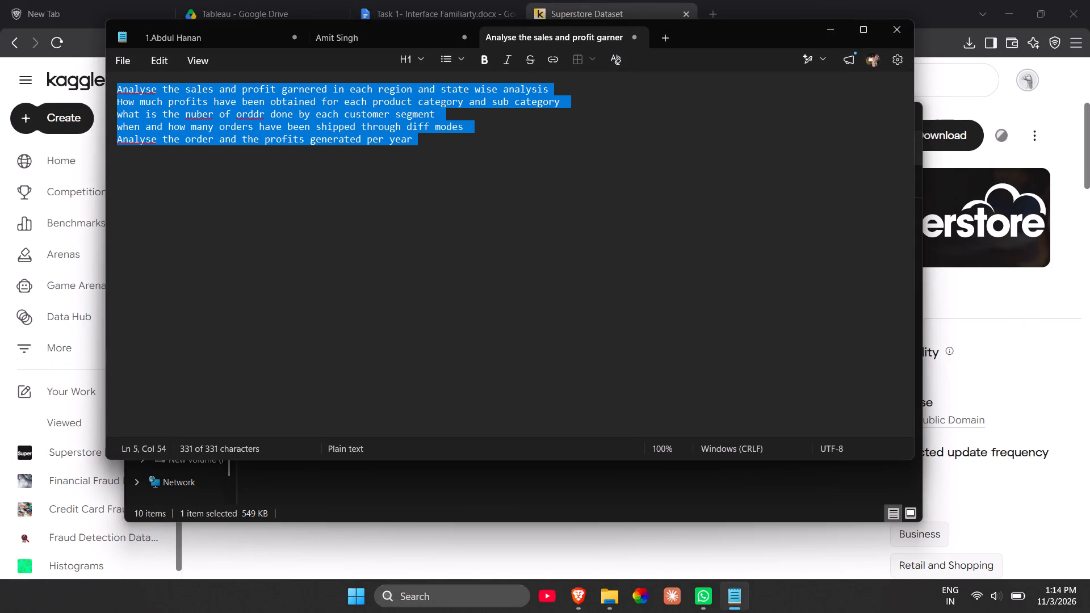
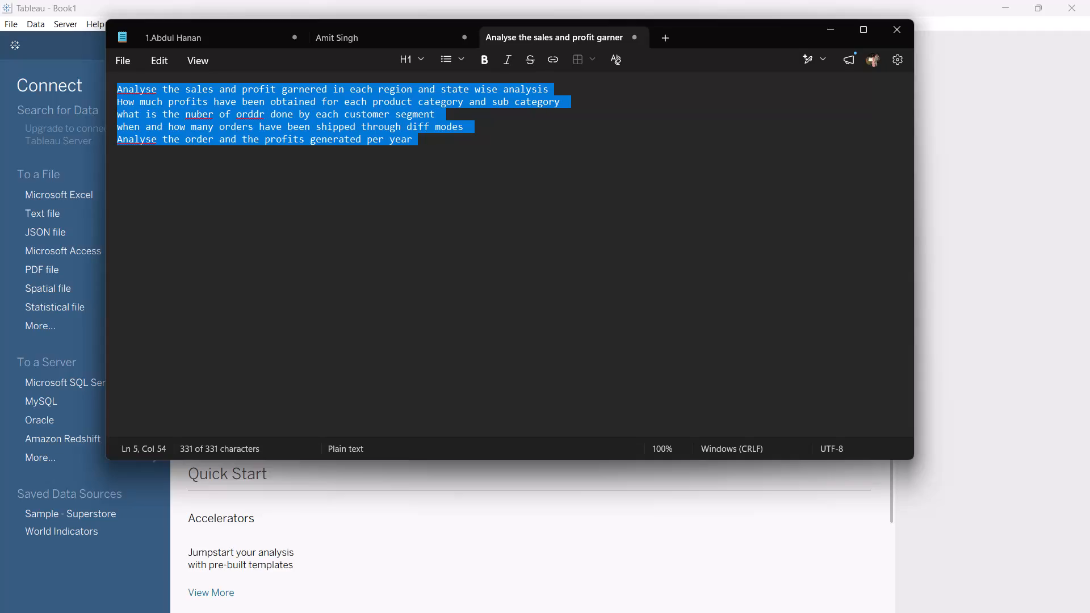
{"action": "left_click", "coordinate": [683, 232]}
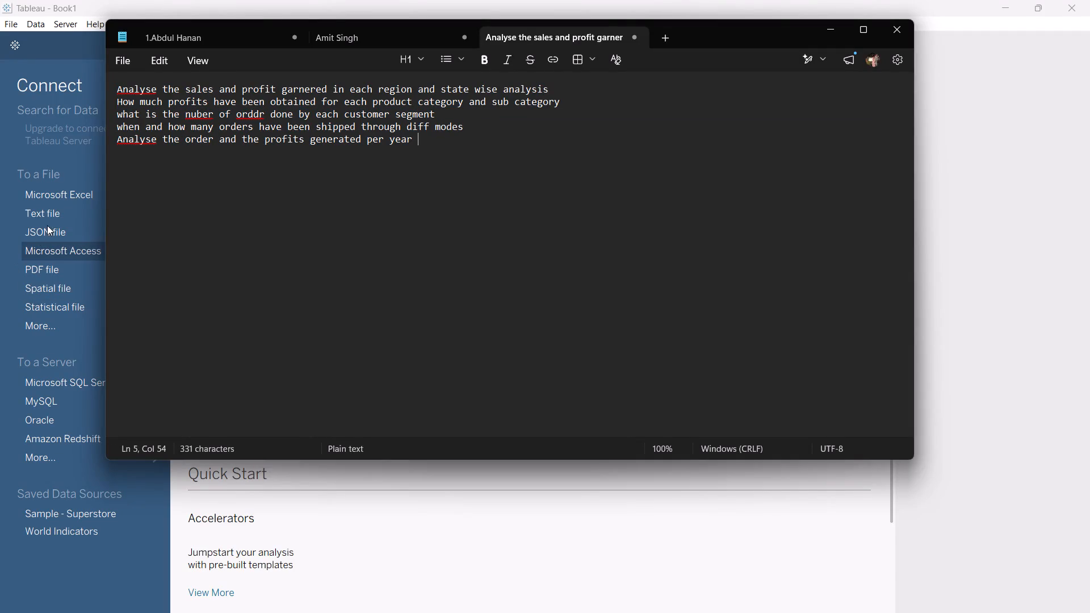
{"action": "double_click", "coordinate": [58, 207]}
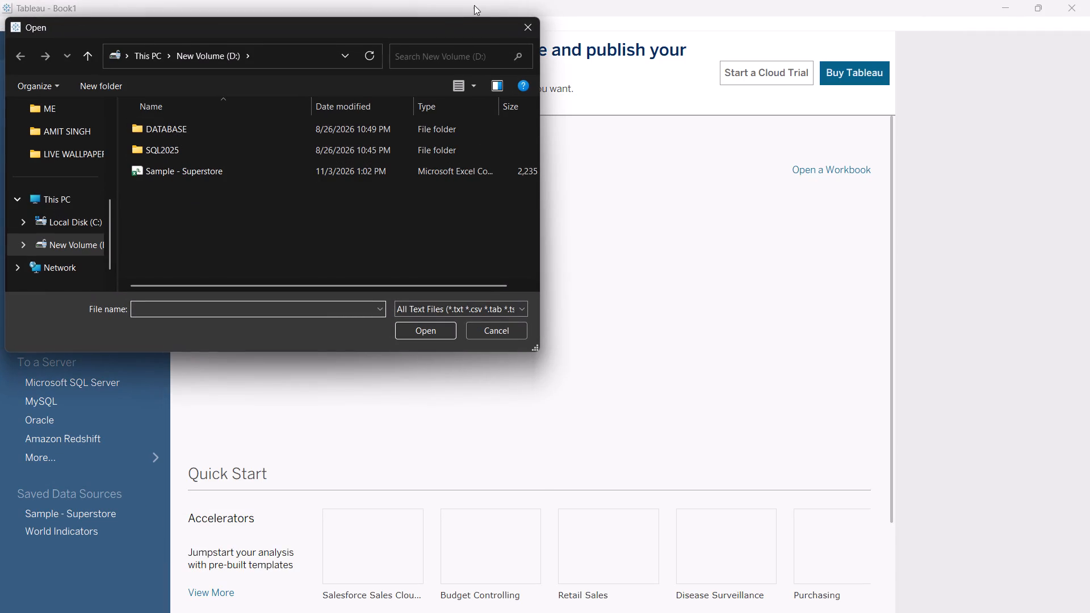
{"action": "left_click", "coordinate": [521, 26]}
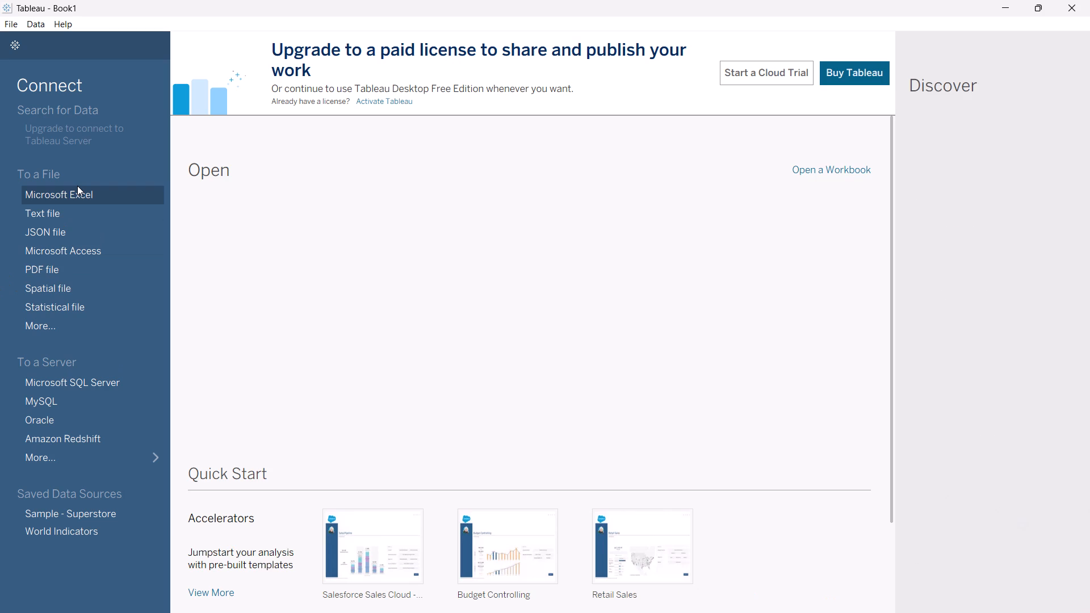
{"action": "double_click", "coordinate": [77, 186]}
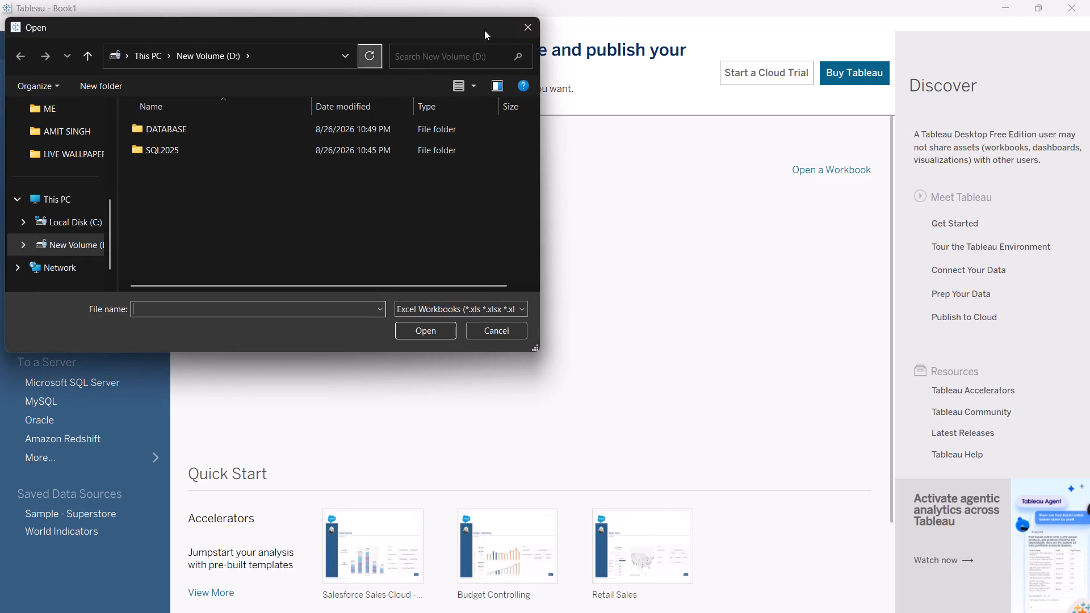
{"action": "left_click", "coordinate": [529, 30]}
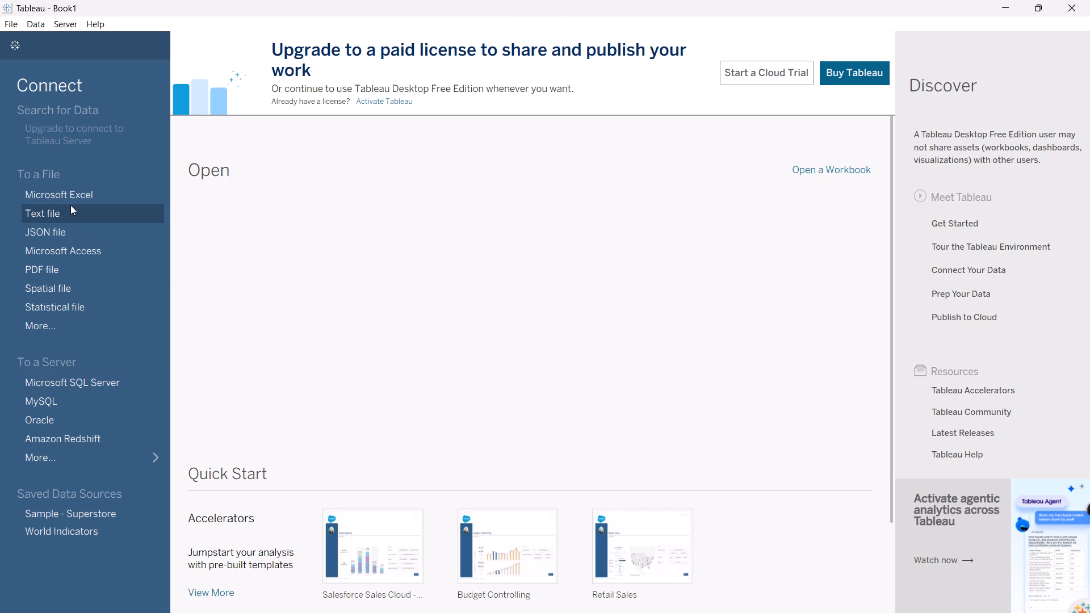
Connect to the Sample - Superstore text file stored on New Volume (D:).
{"action": "double_click", "coordinate": [70, 205]}
{"action": "left_click_drag", "start_coordinate": [188, 180], "coordinate": [193, 174]}
{"action": "left_click", "coordinate": [193, 174]}
{"action": "left_click", "coordinate": [420, 328]}
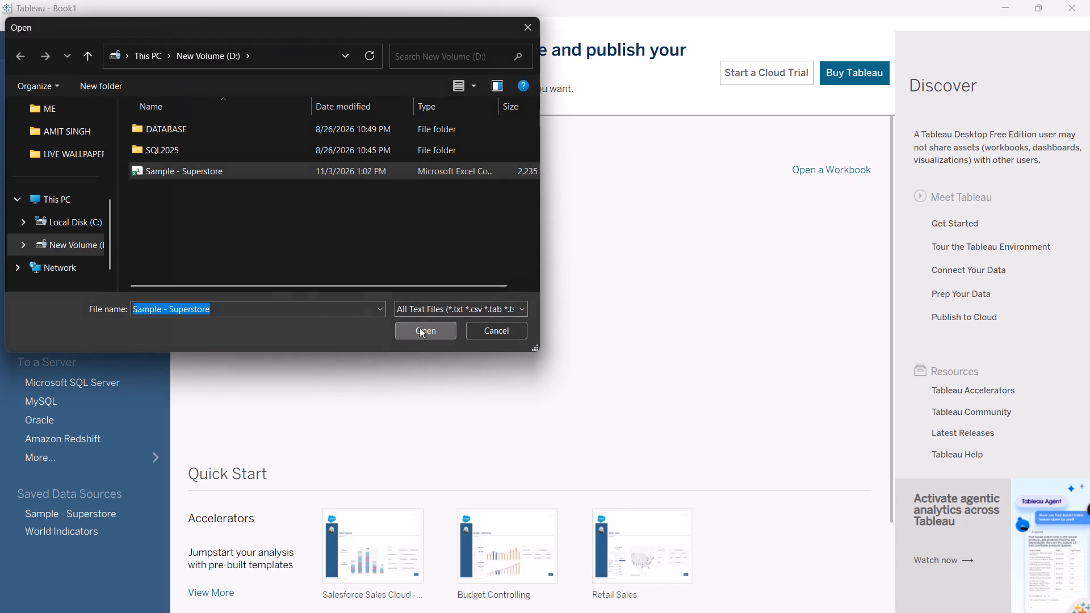
Switch between the Sample - Superstore data source in Tableau and the Notepad window to consult the analysis questions.
{"action": "key", "text": "alt+Tab"}
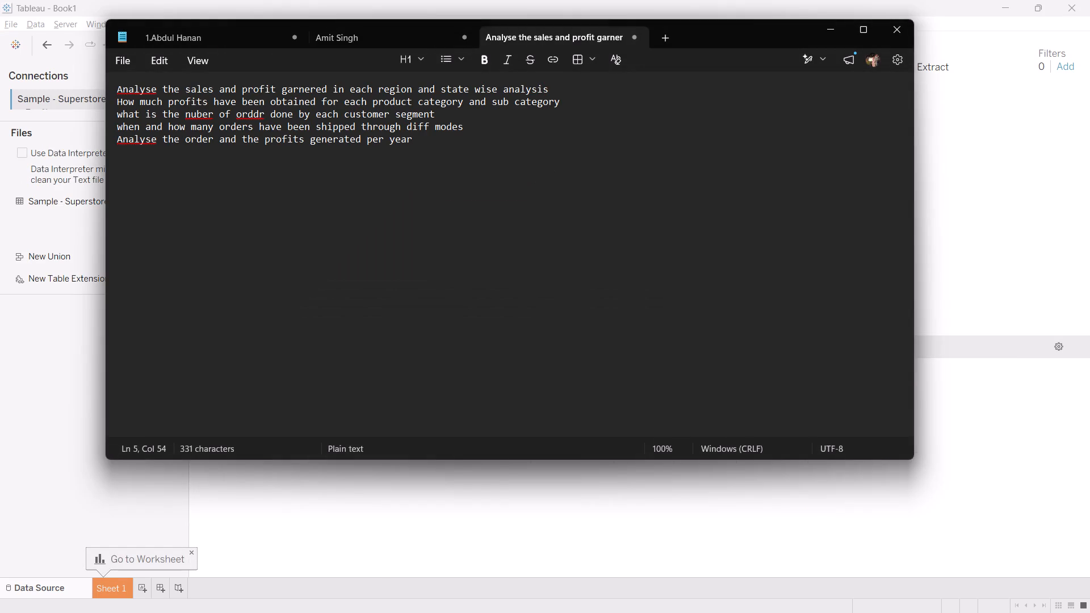
{"action": "key", "text": "alt+Tab"}
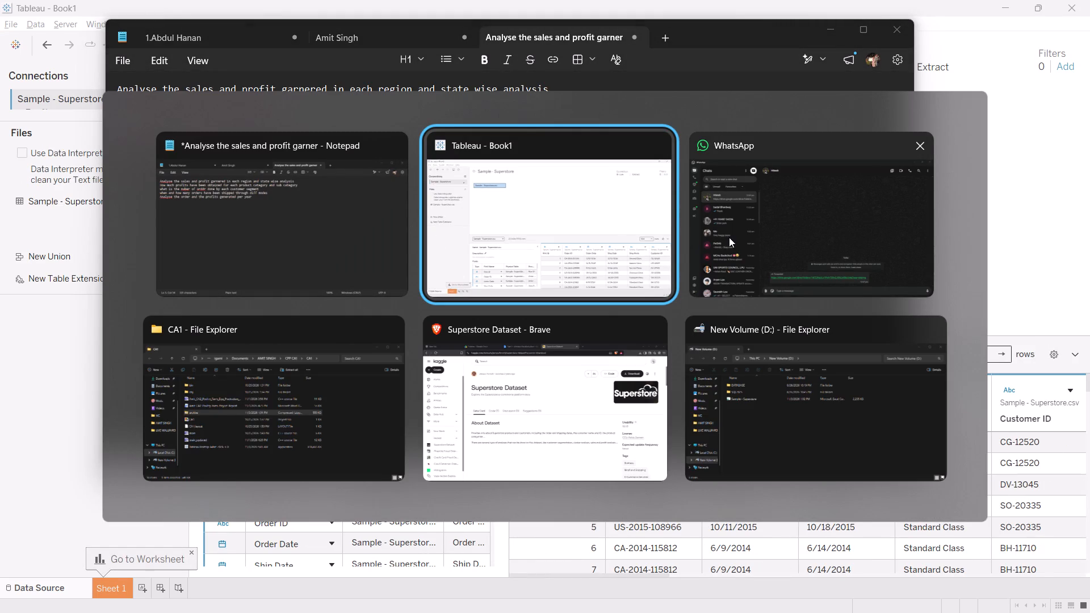
{"action": "left_click", "coordinate": [729, 237], "text": "alt"}
{"action": "key", "text": "alt+Tab"}
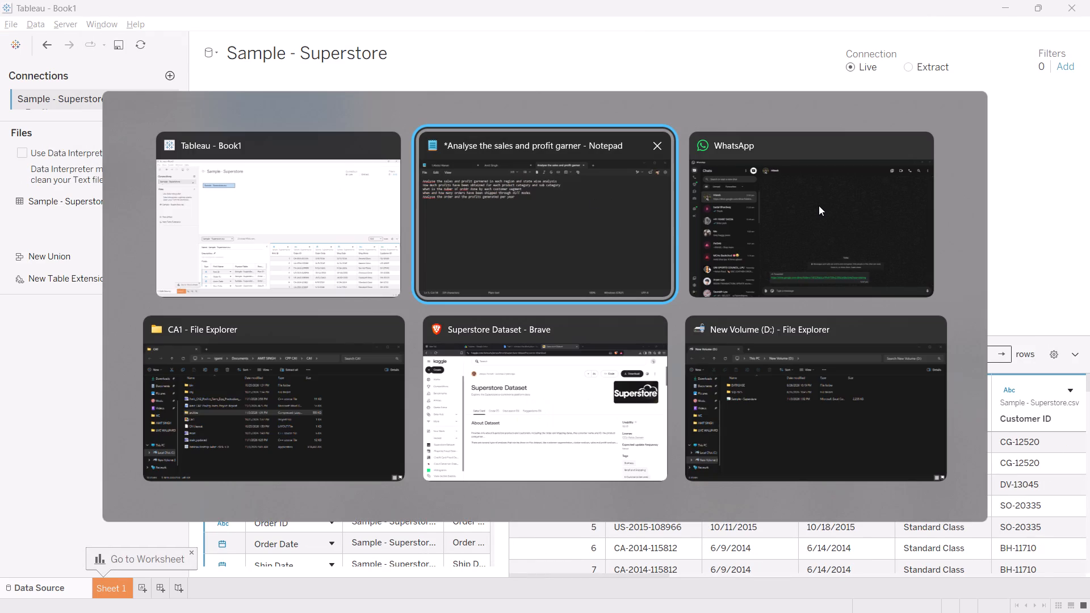
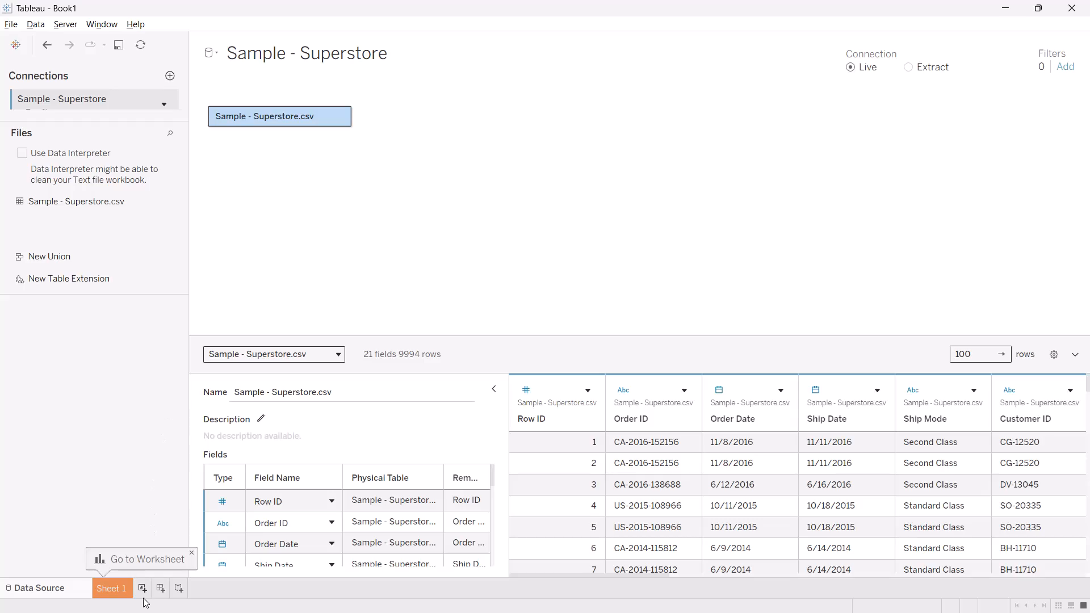
Open Sheet 1 and replace the sheet name placeholder in its title with Q1.
{"action": "left_click", "coordinate": [109, 581], "text": "alt"}
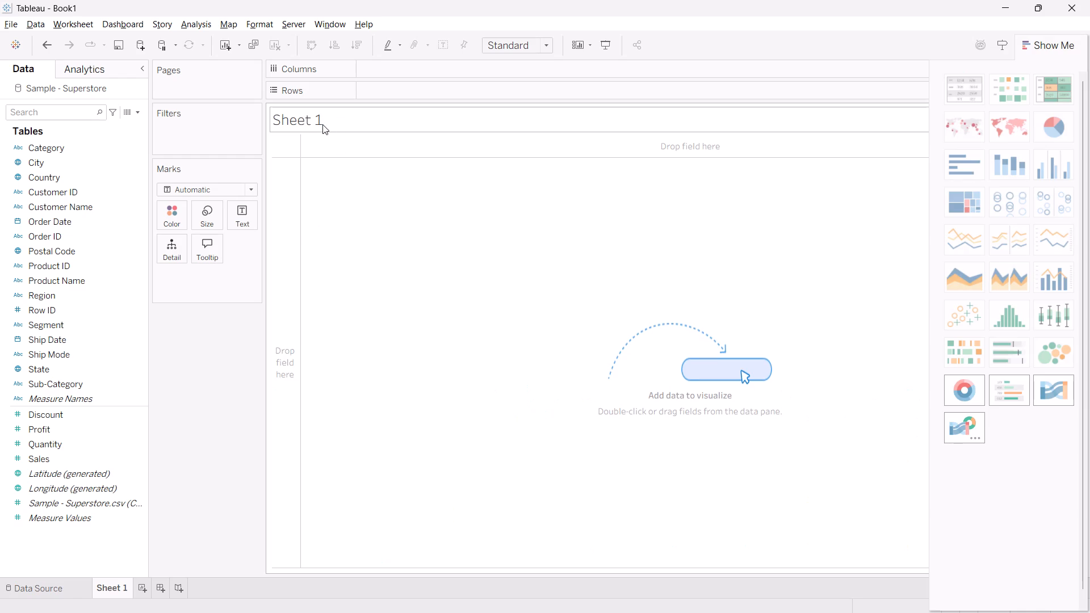
{"action": "double_click", "coordinate": [322, 124], "text": "alt"}
{"action": "key", "text": "BackSpace"}
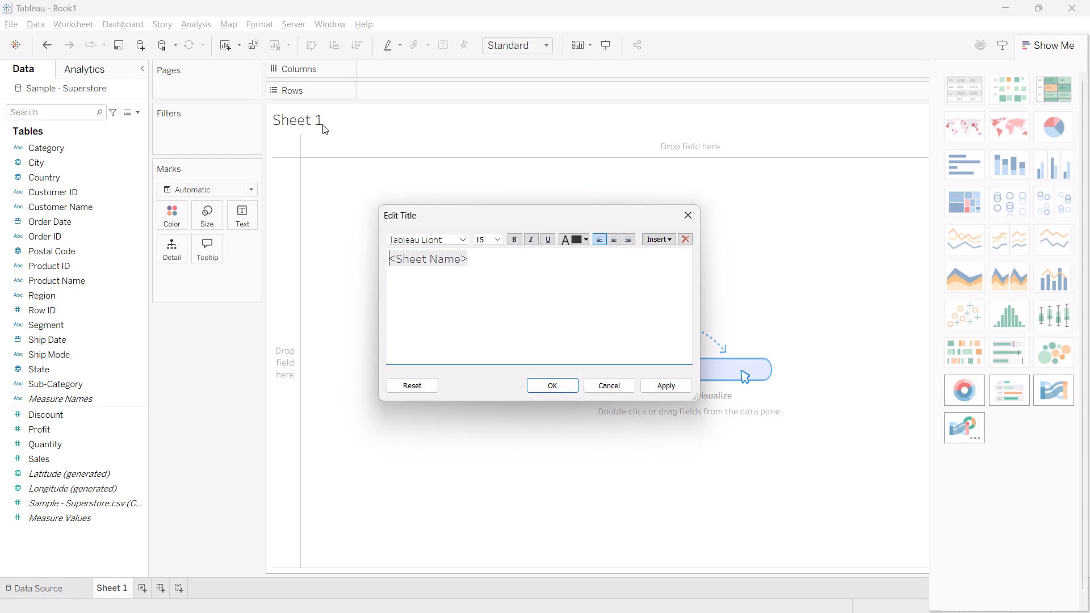
{"action": "key", "text": "BackSpace"}
{"action": "key", "text": "q"}
{"action": "key", "text": "BackSpace"}
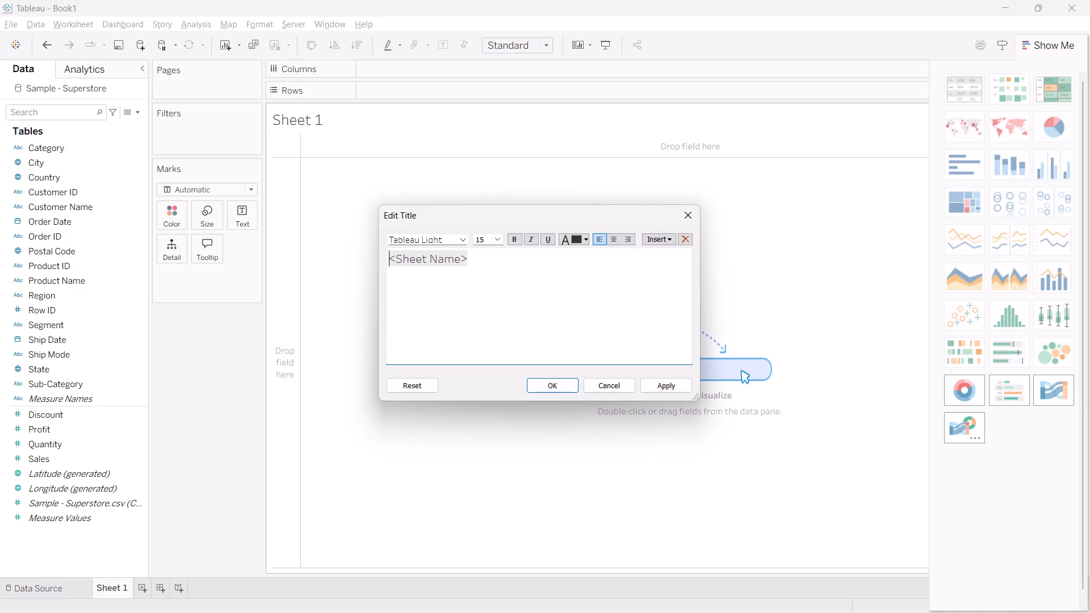
{"action": "left_click", "coordinate": [473, 267], "text": "alt"}
{"action": "key", "text": "backslash"}
{"action": "key", "text": "BackSpace"}
{"action": "key", "text": "BackSpace"}
{"action": "key", "text": "BackSpace"}
{"action": "key", "text": "BackSpace"}
{"action": "key", "text": "BackSpace"}
{"action": "key", "text": "BackSpace"}
{"action": "key", "text": "BackSpace"}
{"action": "key", "text": "BackSpace"}
{"action": "key", "text": "BackSpace"}
{"action": "key", "text": "BackSpace"}
{"action": "key", "text": "BackSpace"}
{"action": "key", "text": "BackSpace"}
{"action": "key", "text": "BackSpace"}
{"action": "key", "text": "BackSpace"}
{"action": "key", "text": "BackSpace"}
{"action": "key", "text": "BackSpace"}
{"action": "key", "text": "BackSpace"}
{"action": "key", "text": "BackSpace"}
{"action": "key", "text": "BackSpace"}
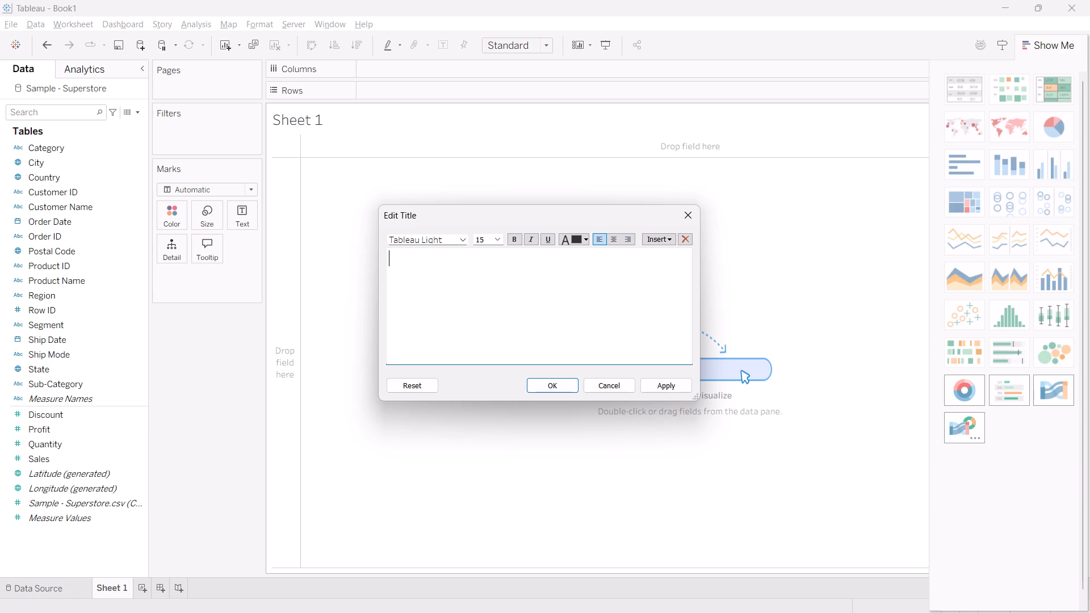
{"action": "type", "text": "Q1"}
{"action": "key", "text": "Return"}
{"action": "left_click", "coordinate": [552, 380]}
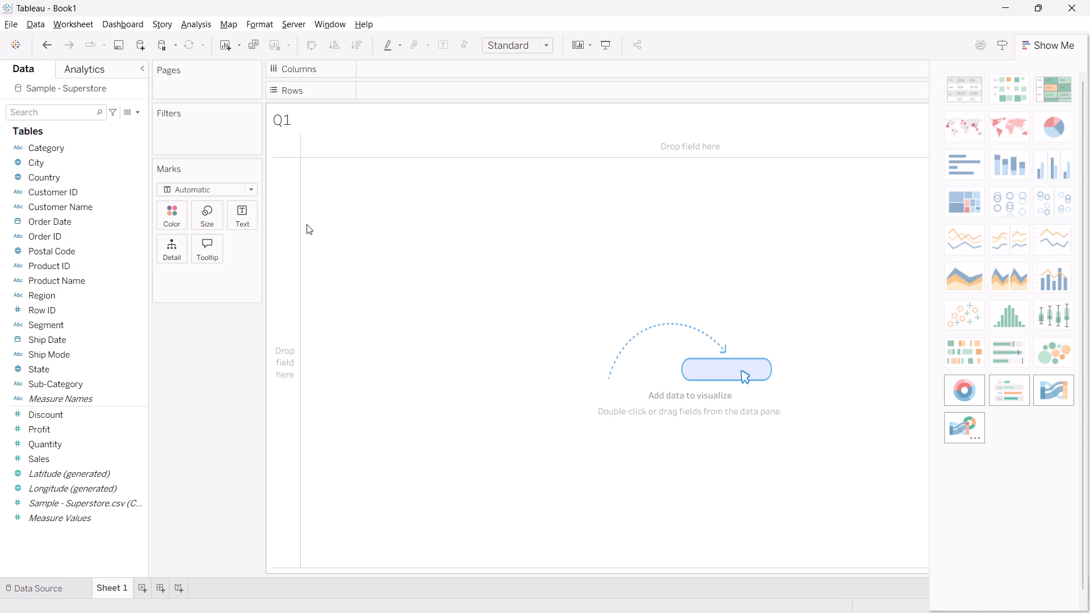
Switch from Tableau to the window with the written analysis questions to consult them.
{"action": "key", "text": "alt+Tab"}
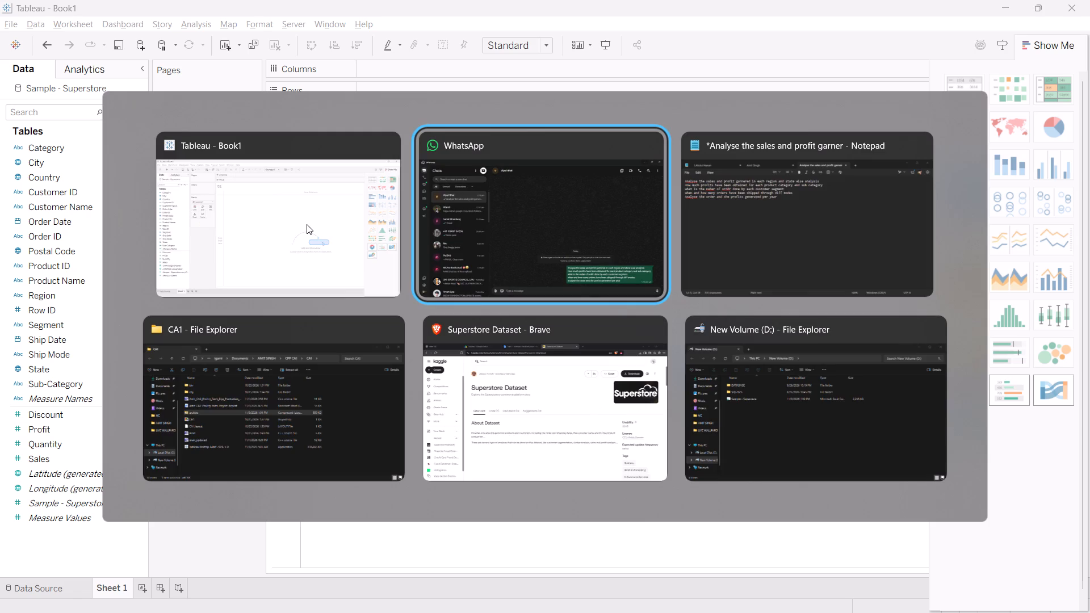
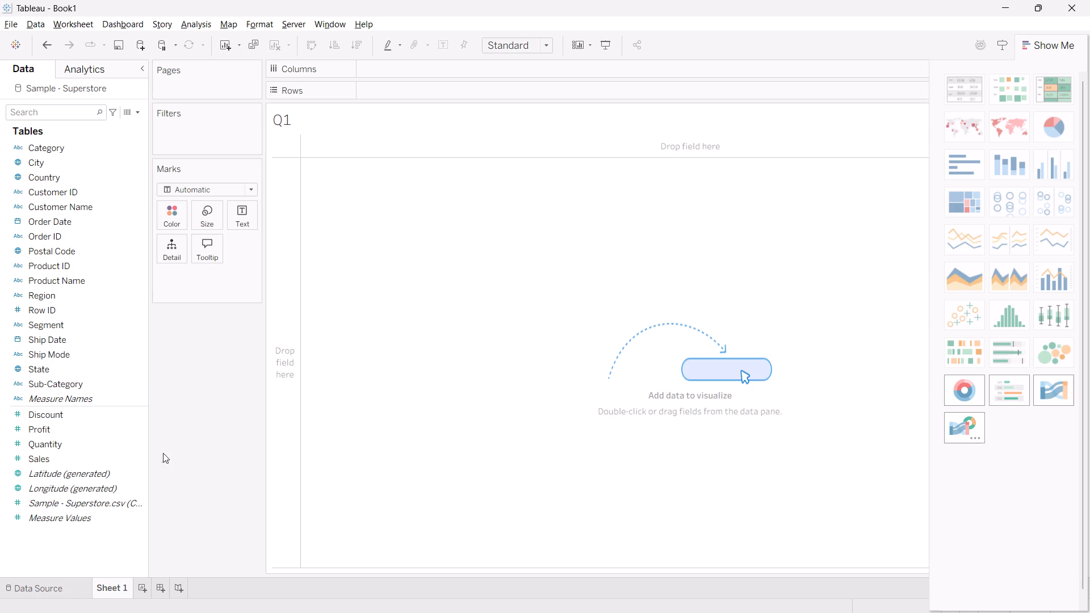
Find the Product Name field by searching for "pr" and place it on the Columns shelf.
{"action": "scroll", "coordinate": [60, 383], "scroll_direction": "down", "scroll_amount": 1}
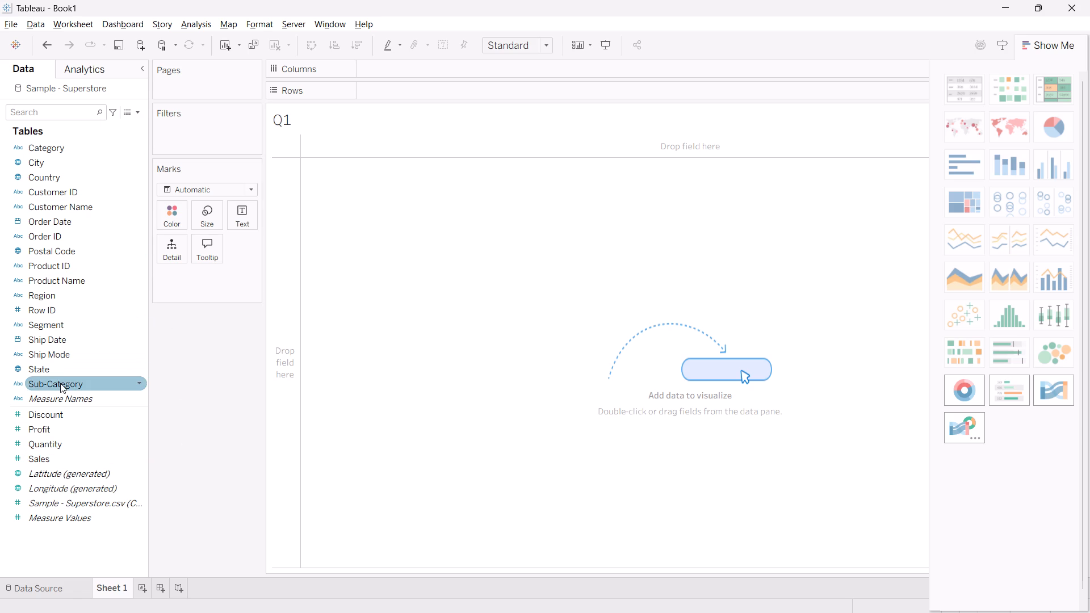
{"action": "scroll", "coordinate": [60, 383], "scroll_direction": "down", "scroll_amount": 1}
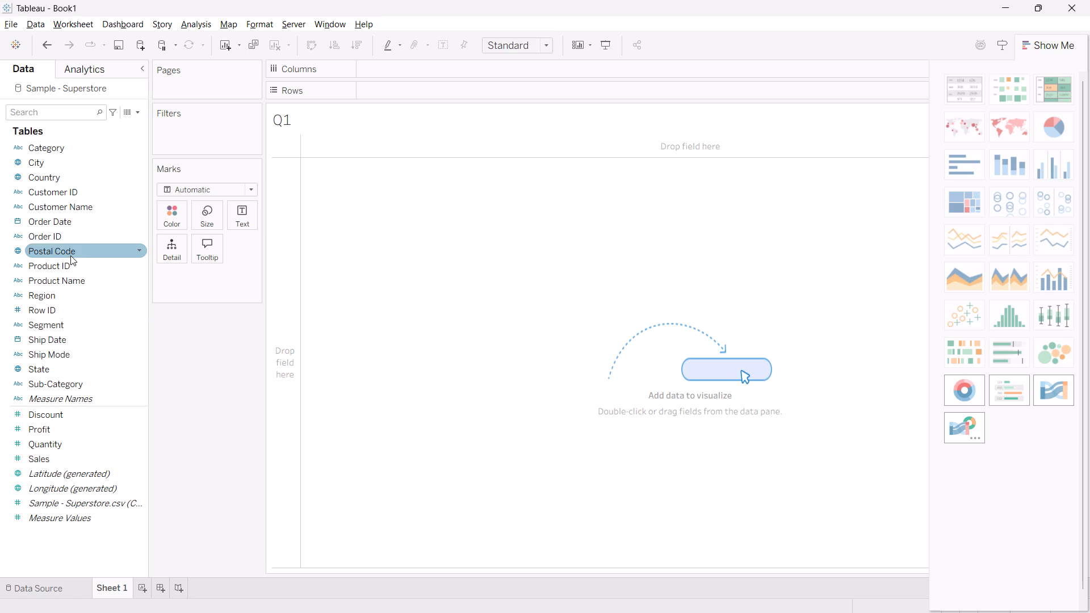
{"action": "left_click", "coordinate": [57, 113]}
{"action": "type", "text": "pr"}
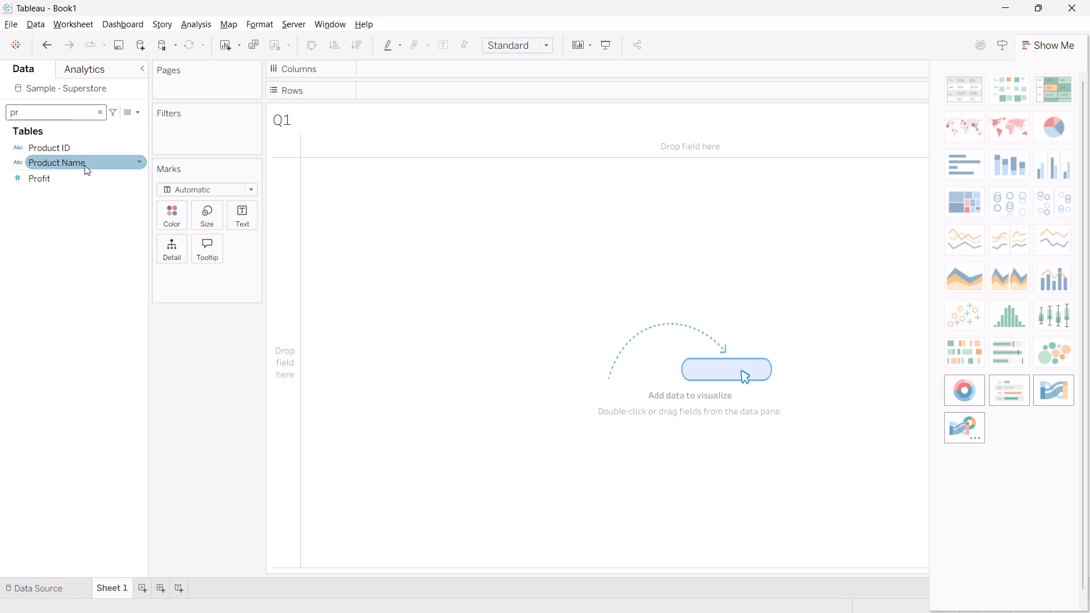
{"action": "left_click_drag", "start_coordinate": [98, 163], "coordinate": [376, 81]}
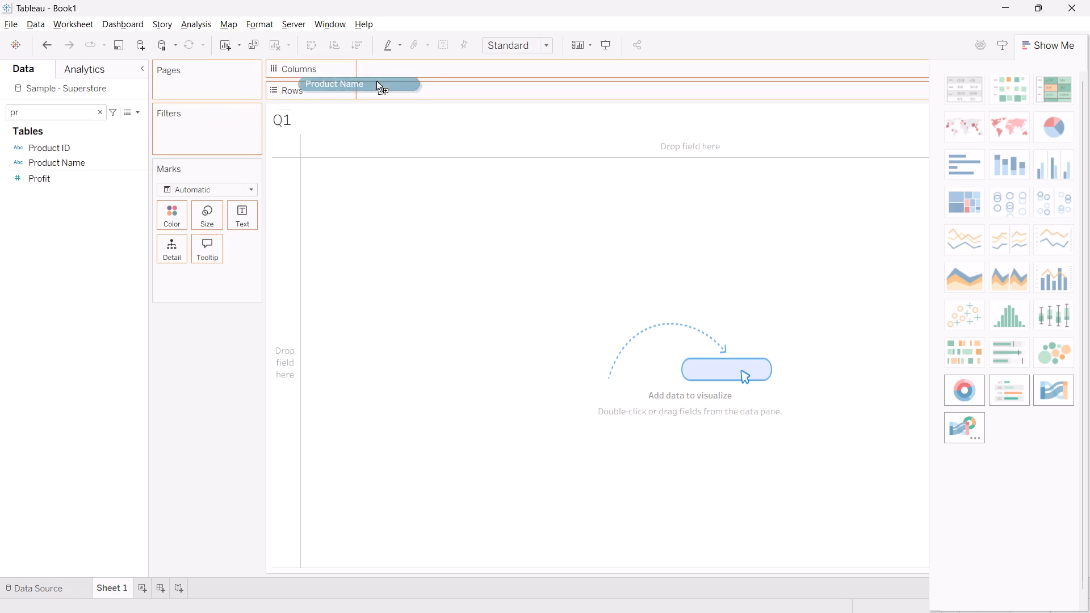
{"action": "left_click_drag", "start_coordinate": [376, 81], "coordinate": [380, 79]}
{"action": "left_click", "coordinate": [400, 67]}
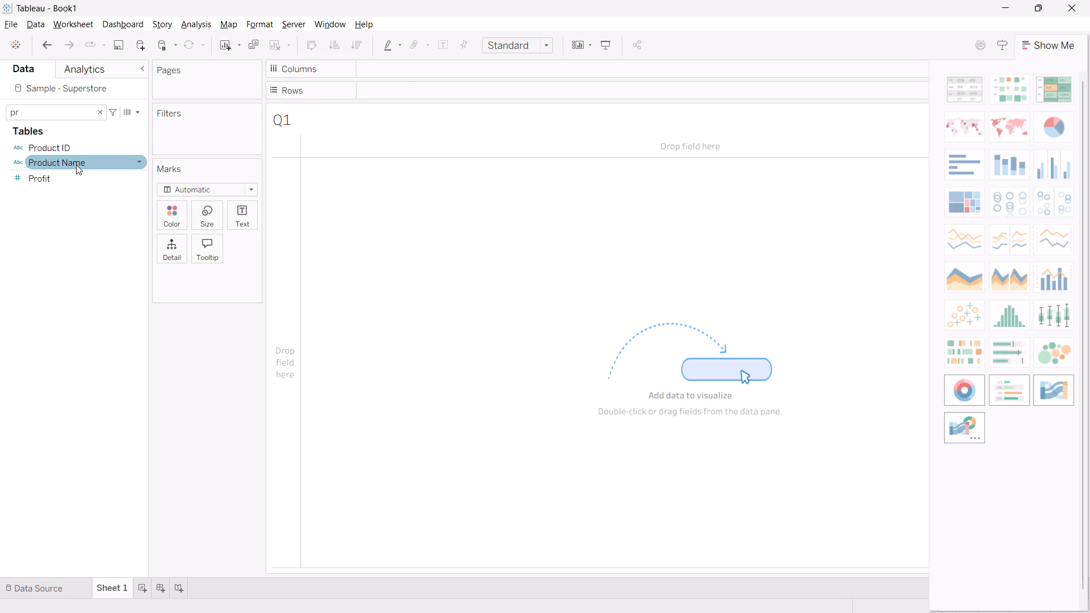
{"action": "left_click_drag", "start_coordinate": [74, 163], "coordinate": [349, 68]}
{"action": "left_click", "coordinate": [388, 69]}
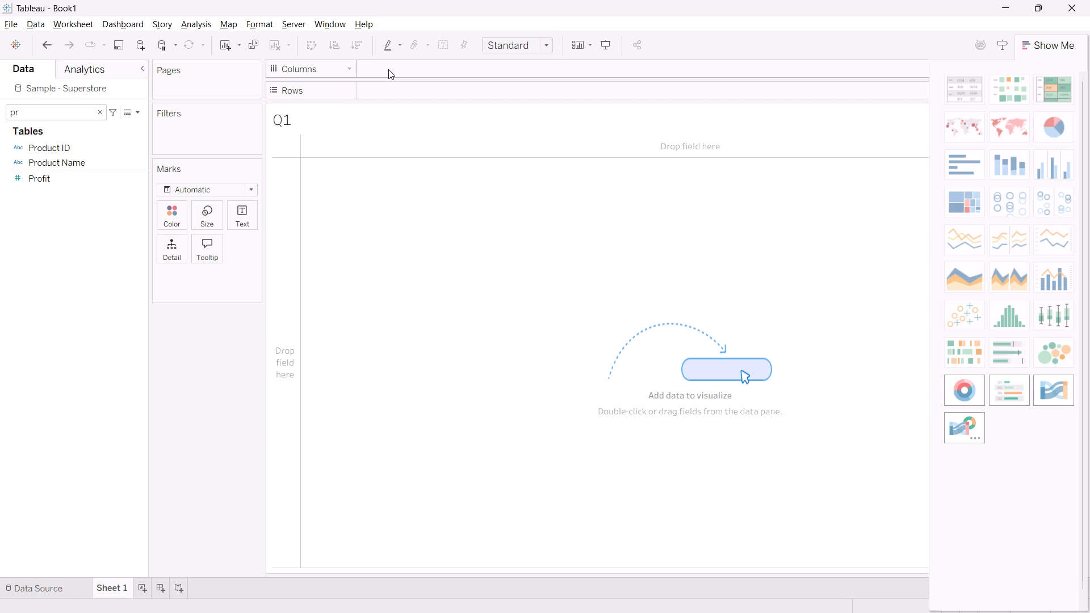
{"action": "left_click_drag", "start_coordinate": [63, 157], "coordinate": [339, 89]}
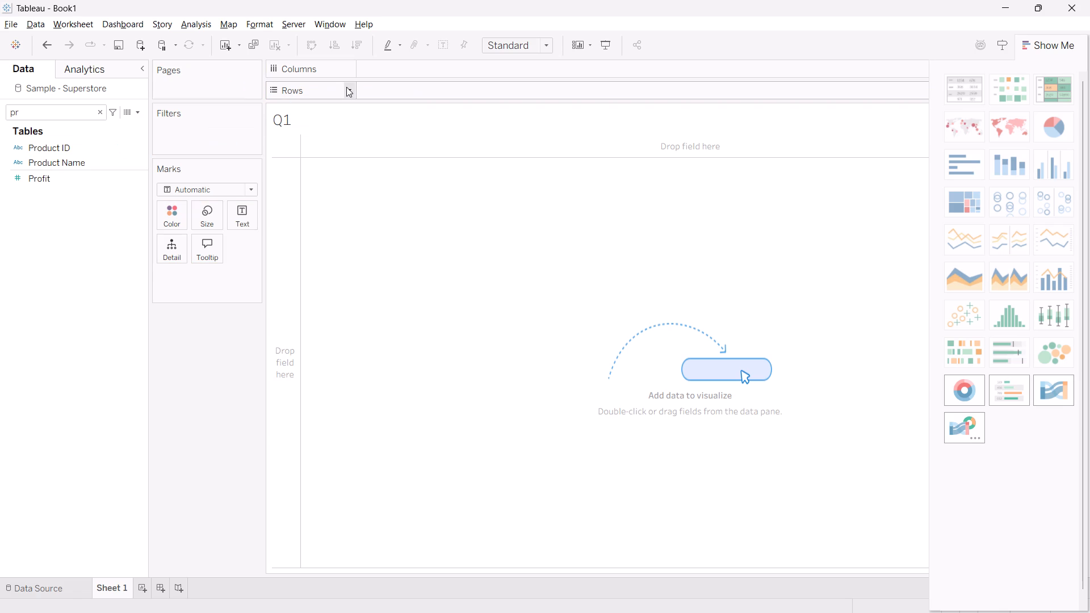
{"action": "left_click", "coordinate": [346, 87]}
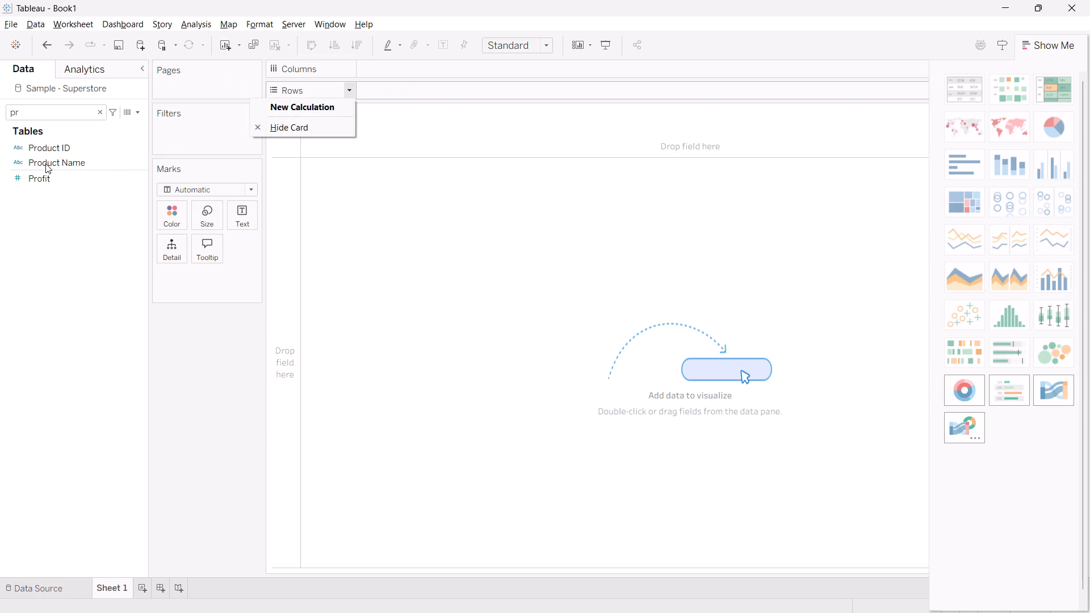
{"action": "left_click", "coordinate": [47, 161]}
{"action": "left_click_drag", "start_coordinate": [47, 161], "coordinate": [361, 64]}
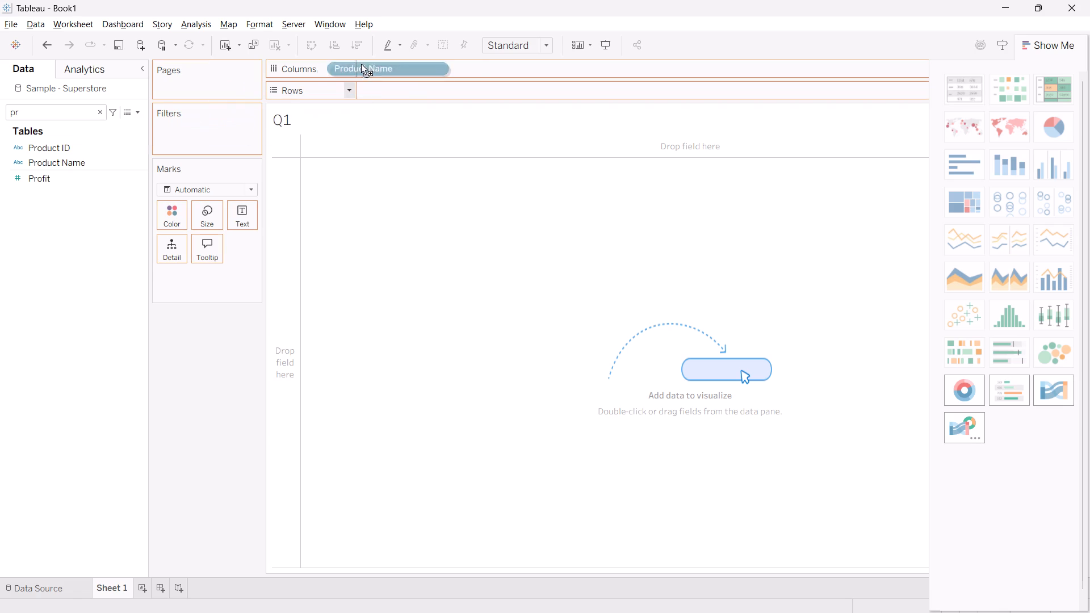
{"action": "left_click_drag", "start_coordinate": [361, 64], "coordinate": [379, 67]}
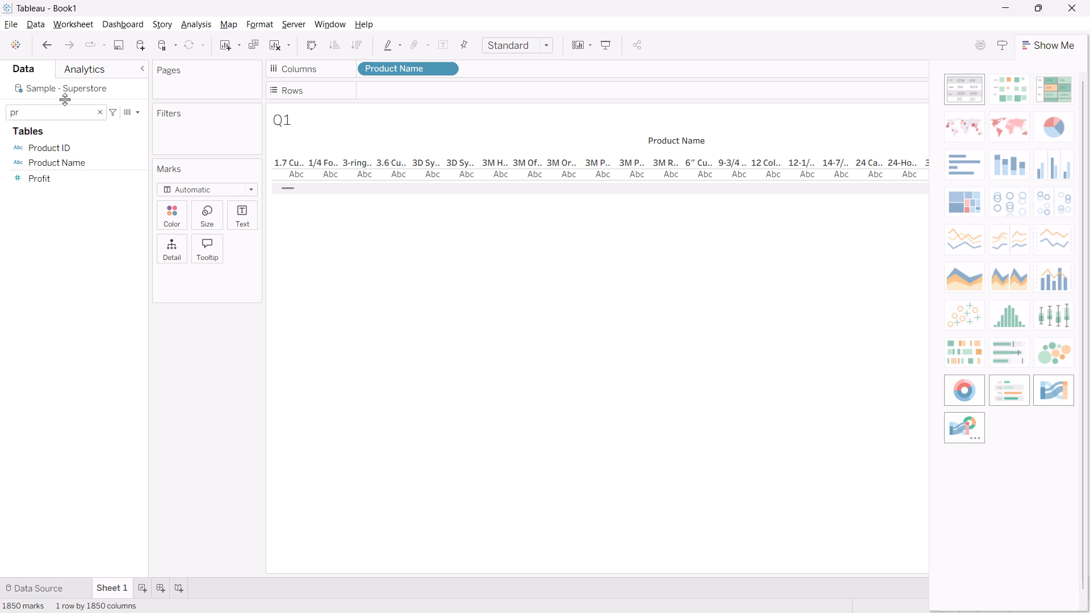
Replace the field search with "sal" and place the Sales field on the Rows shelf.
{"action": "left_click", "coordinate": [44, 118]}
{"action": "key", "text": "BackSpace"}
{"action": "key", "text": "BackSpace"}
{"action": "key", "text": "BackSpace"}
{"action": "key", "text": "BackSpace"}
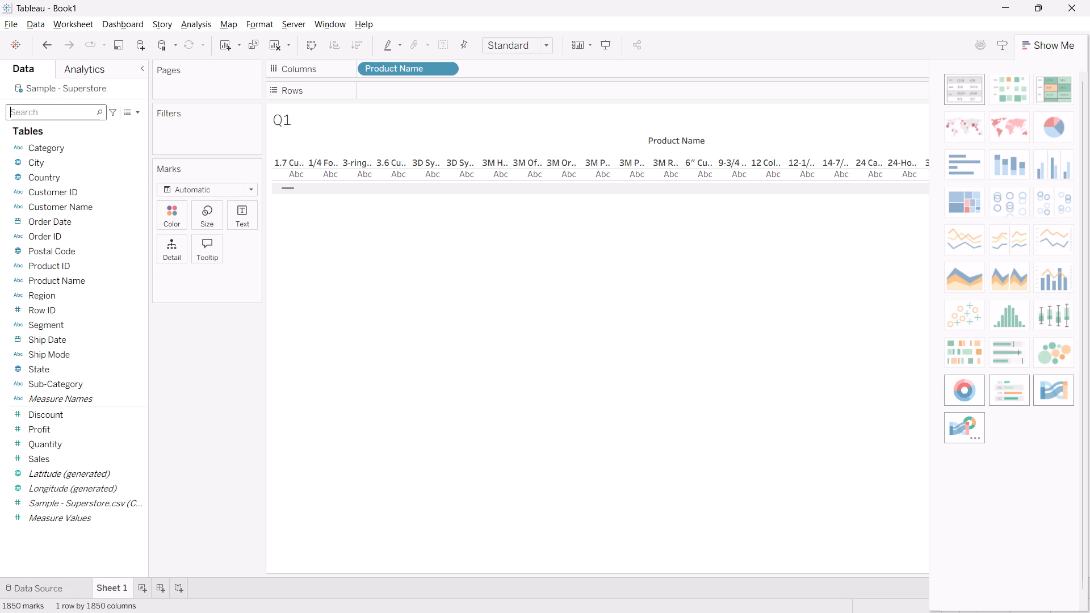
{"action": "type", "text": "sal"}
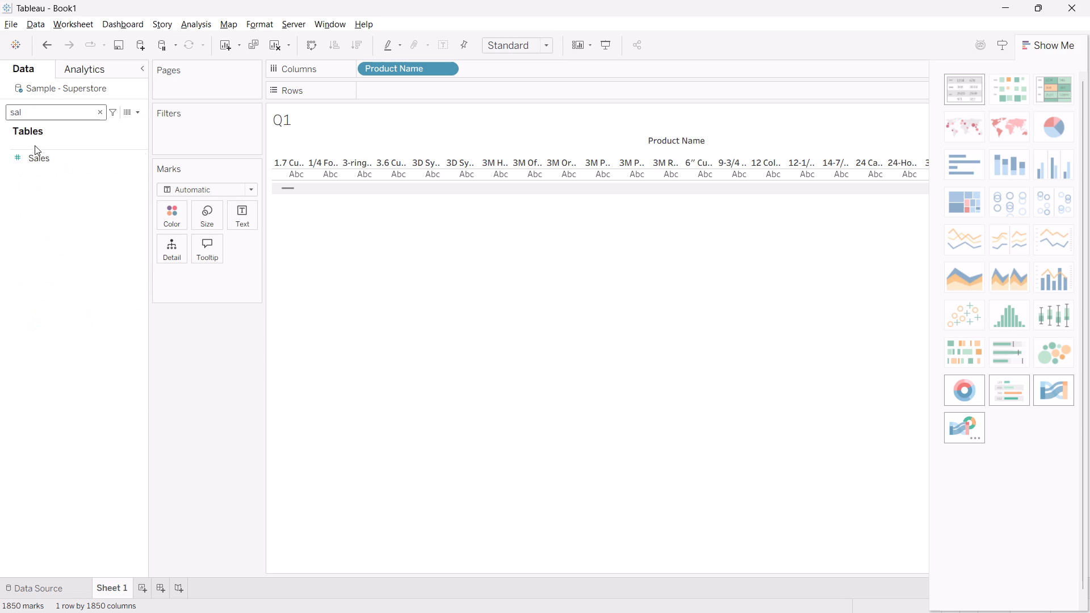
{"action": "left_click_drag", "start_coordinate": [39, 165], "coordinate": [409, 98]}
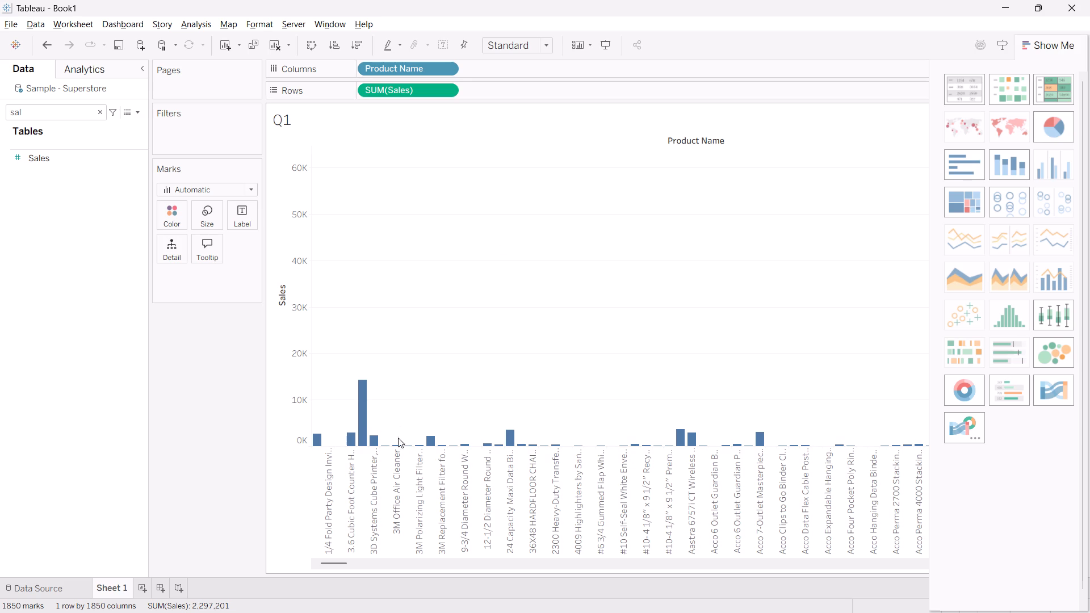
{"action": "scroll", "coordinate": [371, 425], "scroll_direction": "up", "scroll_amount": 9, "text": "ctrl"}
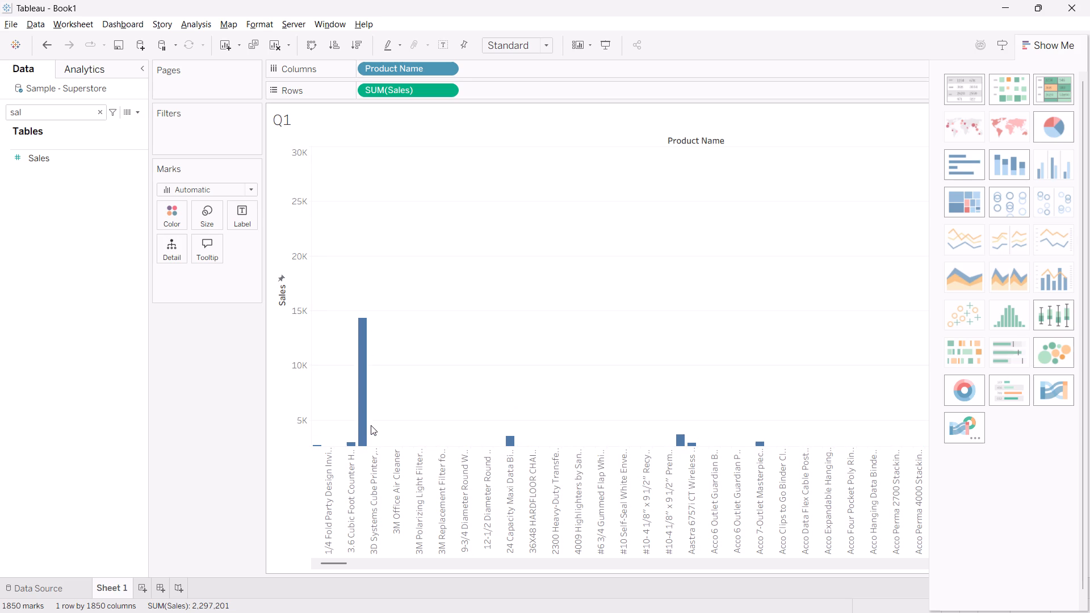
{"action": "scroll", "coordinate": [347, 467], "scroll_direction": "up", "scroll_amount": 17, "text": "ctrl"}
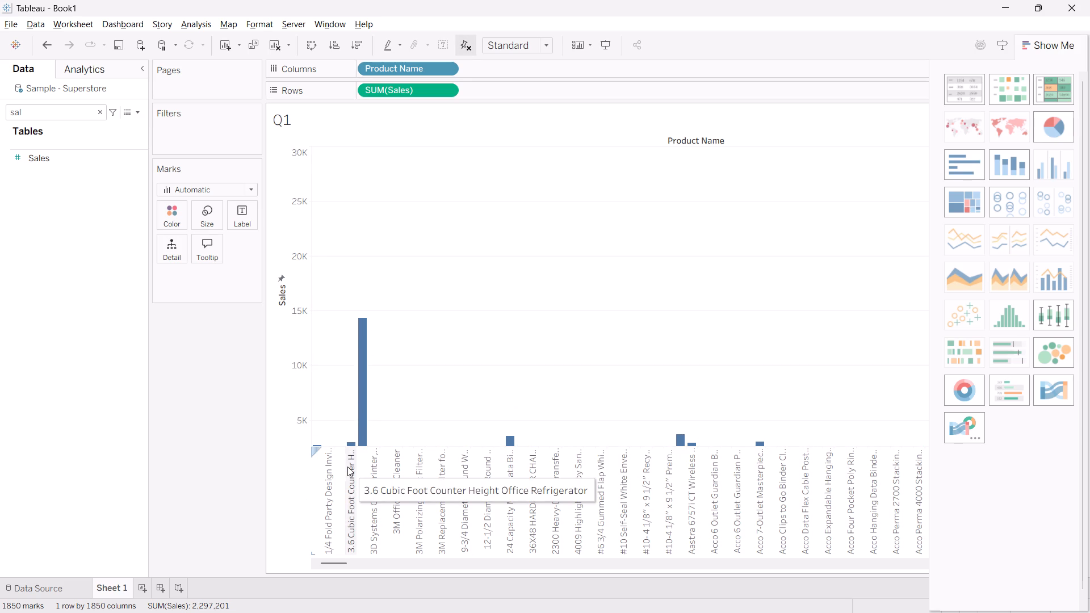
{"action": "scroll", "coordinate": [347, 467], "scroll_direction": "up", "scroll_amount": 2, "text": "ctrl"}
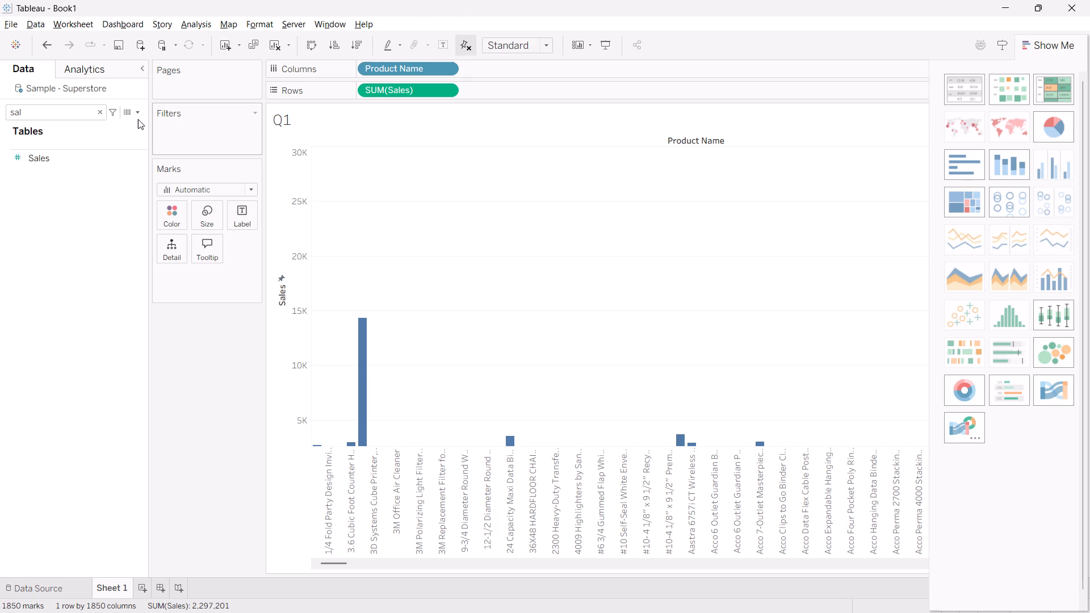
Clear the field search and add Profit to the chart's Sales axis so both measures share it.
{"action": "left_click", "coordinate": [104, 111]}
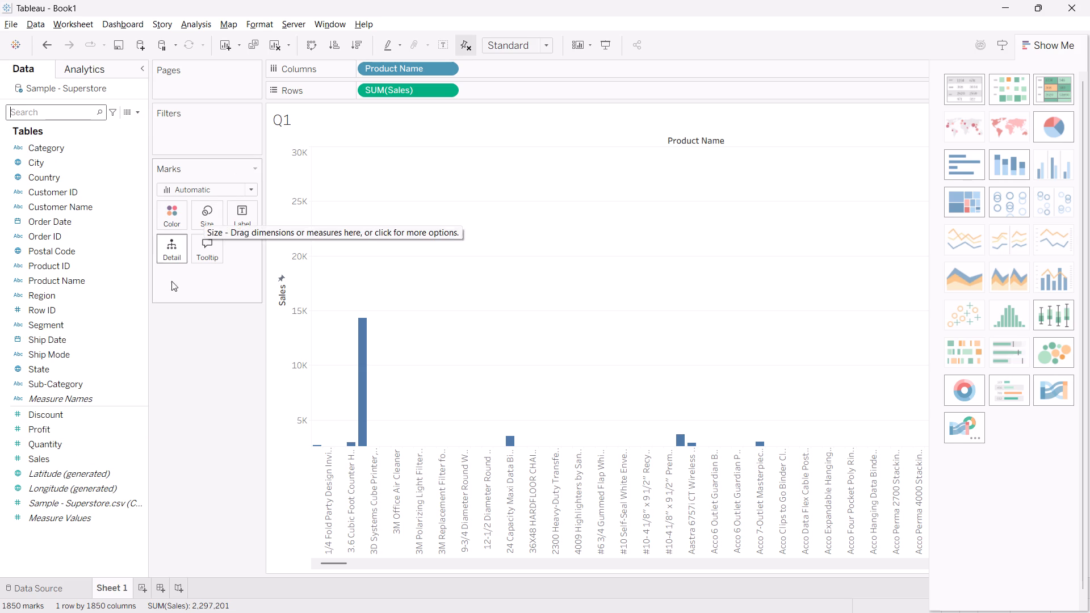
{"action": "left_click_drag", "start_coordinate": [92, 430], "coordinate": [291, 190]}
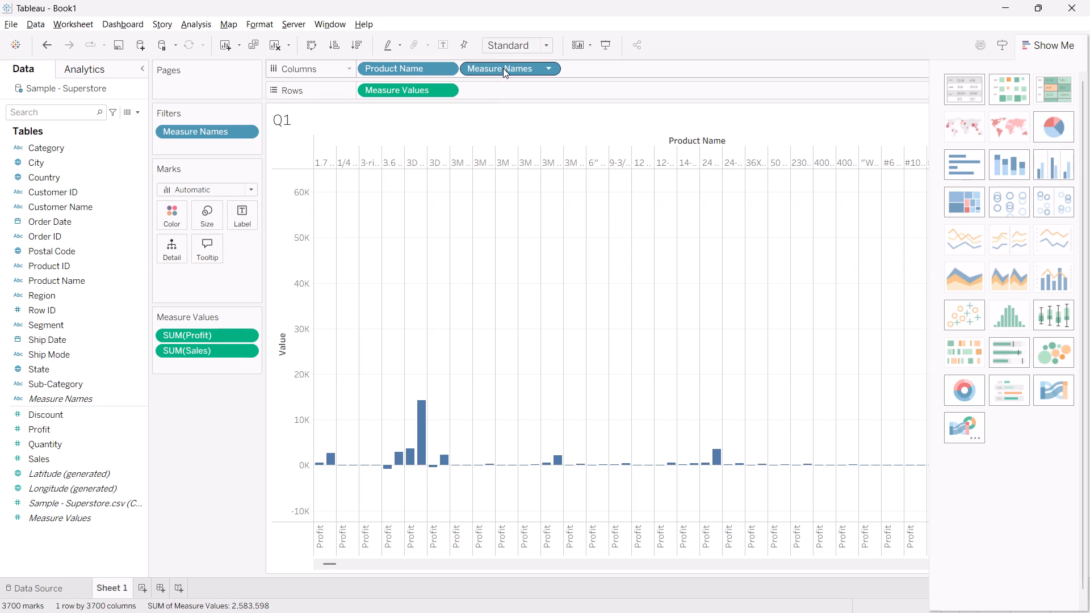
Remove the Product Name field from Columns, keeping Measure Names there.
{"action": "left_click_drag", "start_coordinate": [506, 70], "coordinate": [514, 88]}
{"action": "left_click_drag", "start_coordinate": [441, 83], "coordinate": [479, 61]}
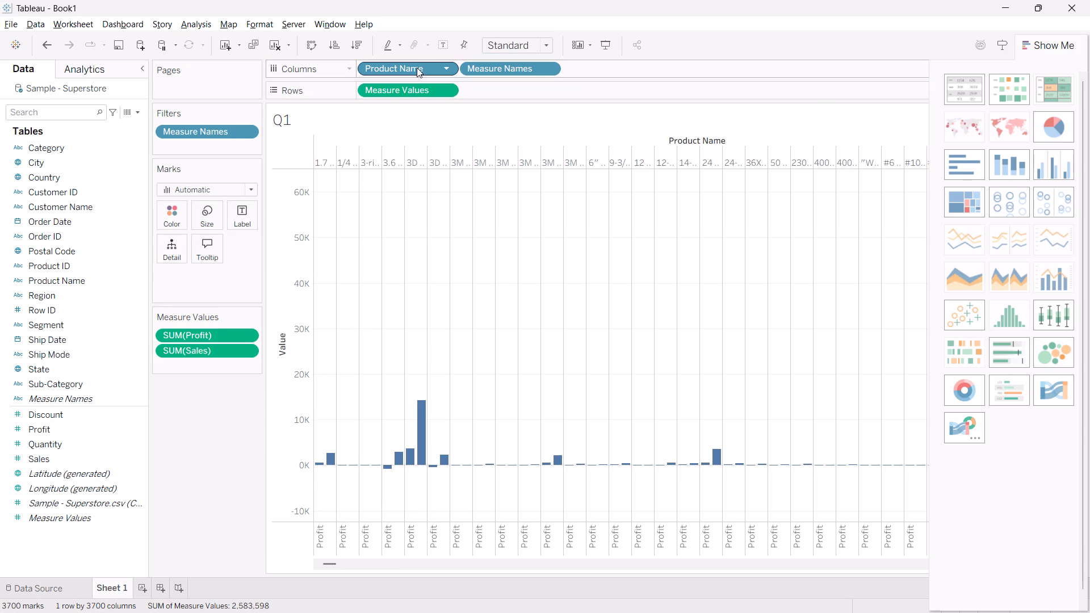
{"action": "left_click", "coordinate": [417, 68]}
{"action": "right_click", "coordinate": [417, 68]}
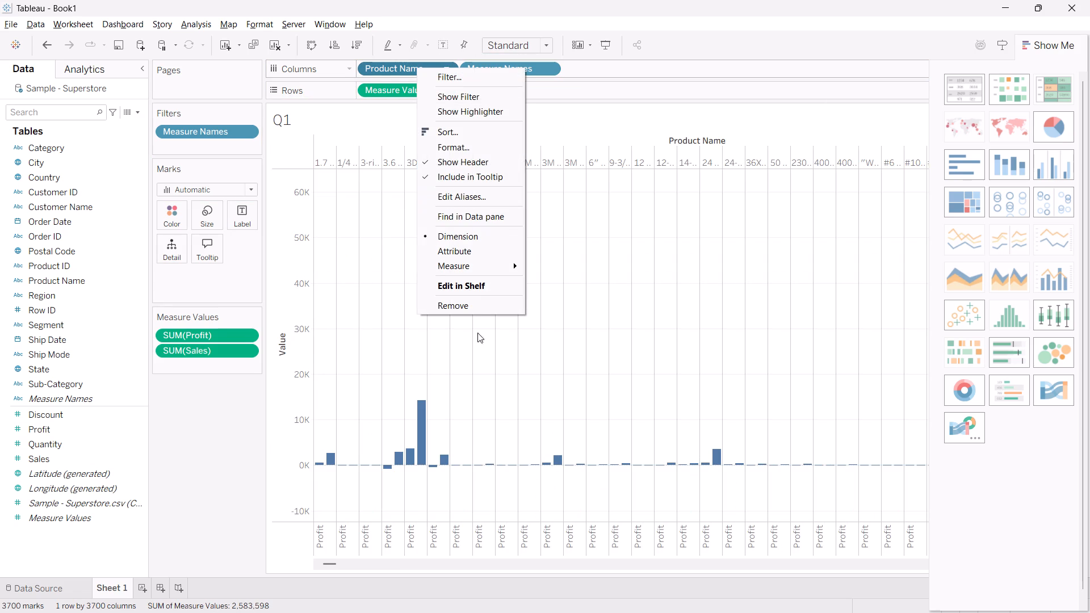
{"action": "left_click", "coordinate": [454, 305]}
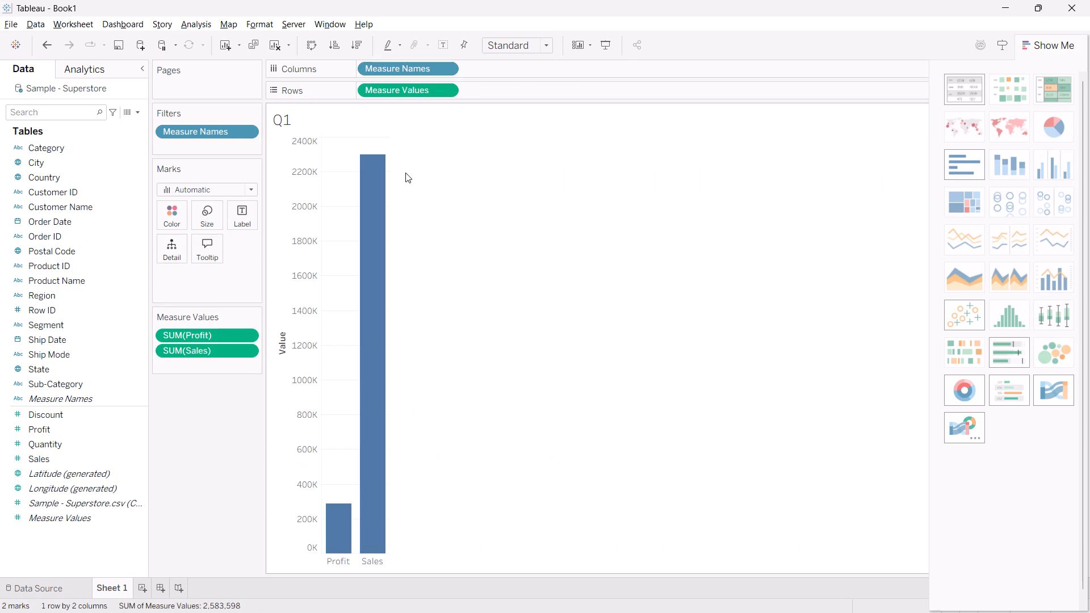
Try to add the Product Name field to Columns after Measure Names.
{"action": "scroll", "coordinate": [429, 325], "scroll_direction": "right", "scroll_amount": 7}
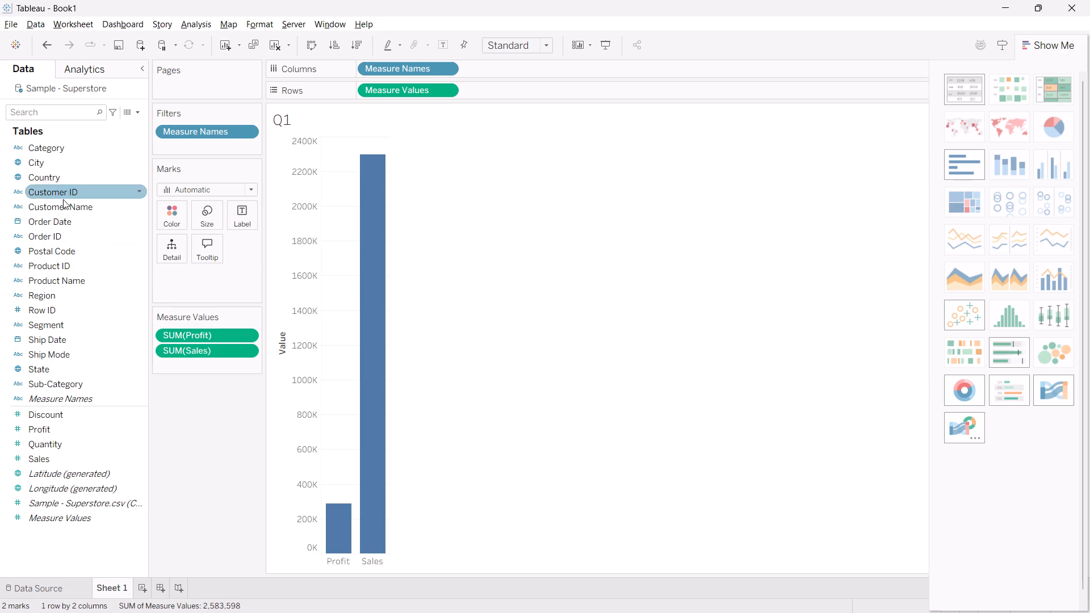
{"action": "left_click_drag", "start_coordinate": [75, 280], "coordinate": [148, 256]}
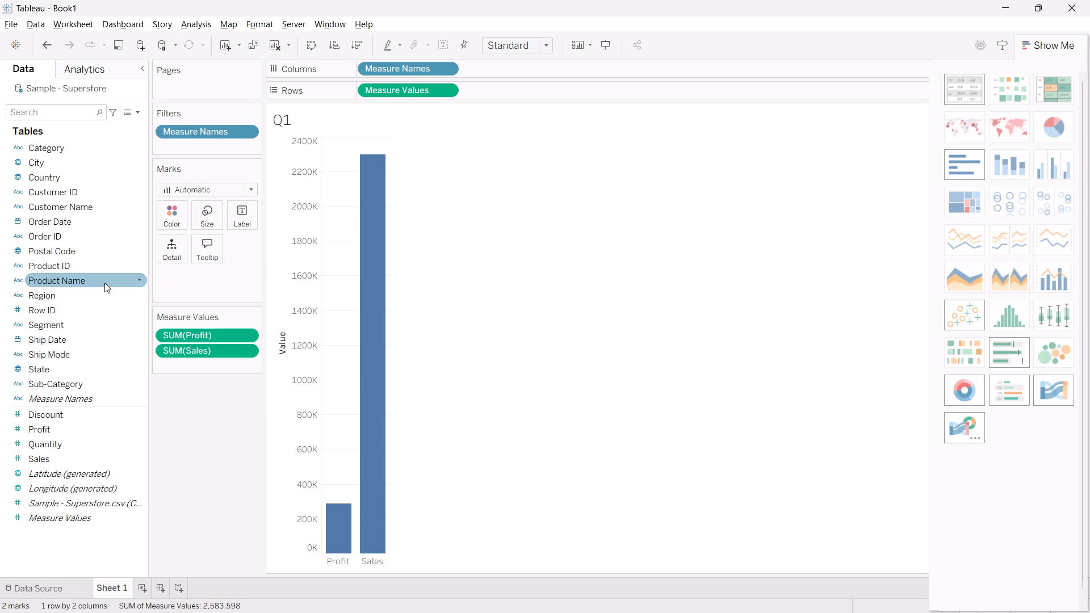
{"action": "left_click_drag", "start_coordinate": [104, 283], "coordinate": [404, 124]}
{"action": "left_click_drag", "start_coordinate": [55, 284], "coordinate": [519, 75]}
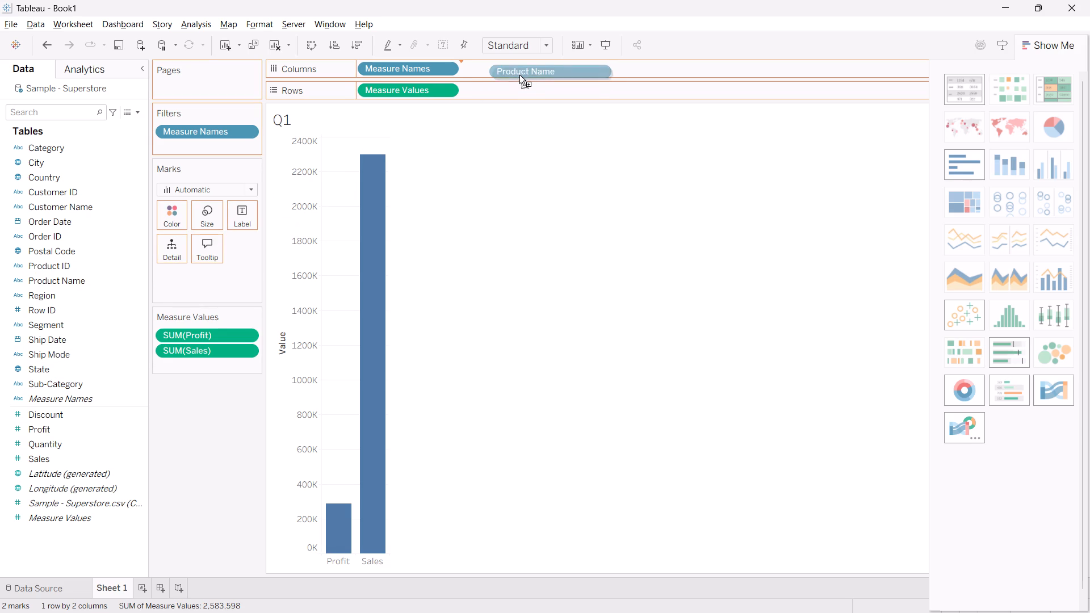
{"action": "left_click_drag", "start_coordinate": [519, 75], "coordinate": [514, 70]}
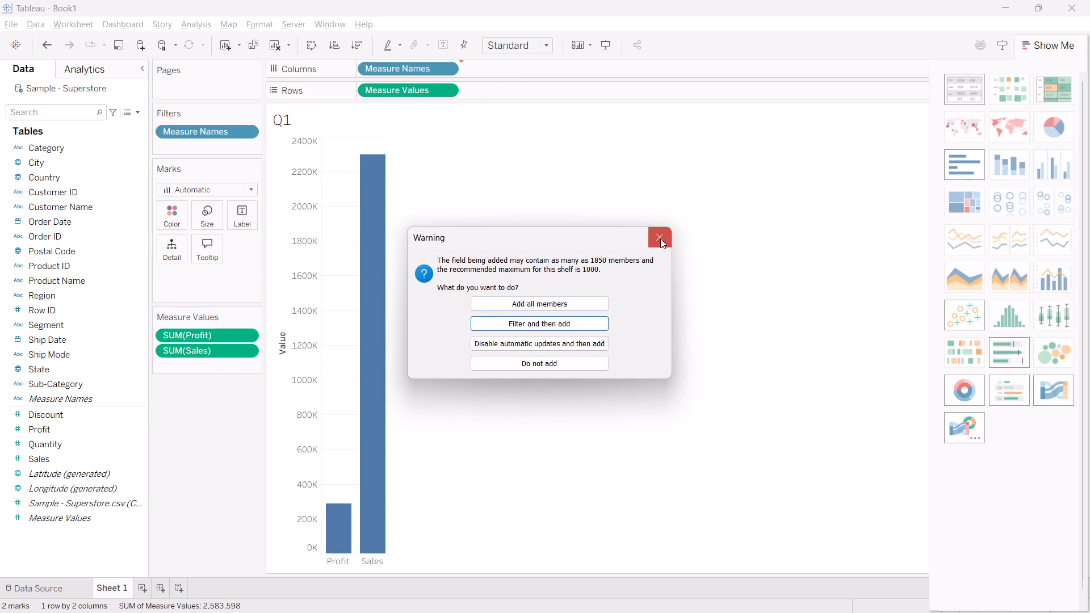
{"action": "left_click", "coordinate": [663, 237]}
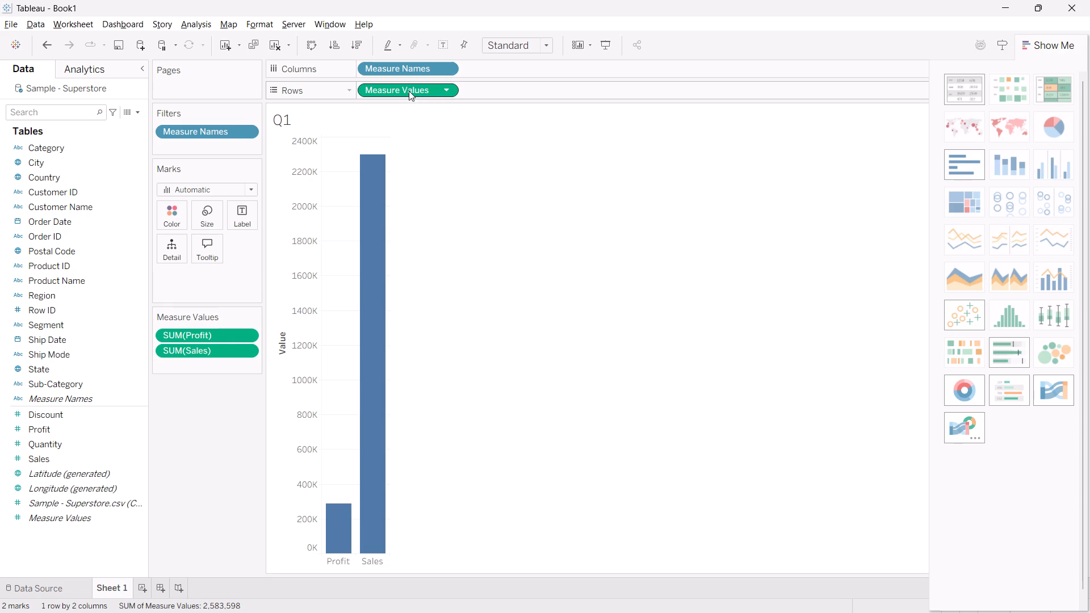
Add the Product Name field to the Profit and Sales bar chart.
{"action": "left_click", "coordinate": [409, 85]}
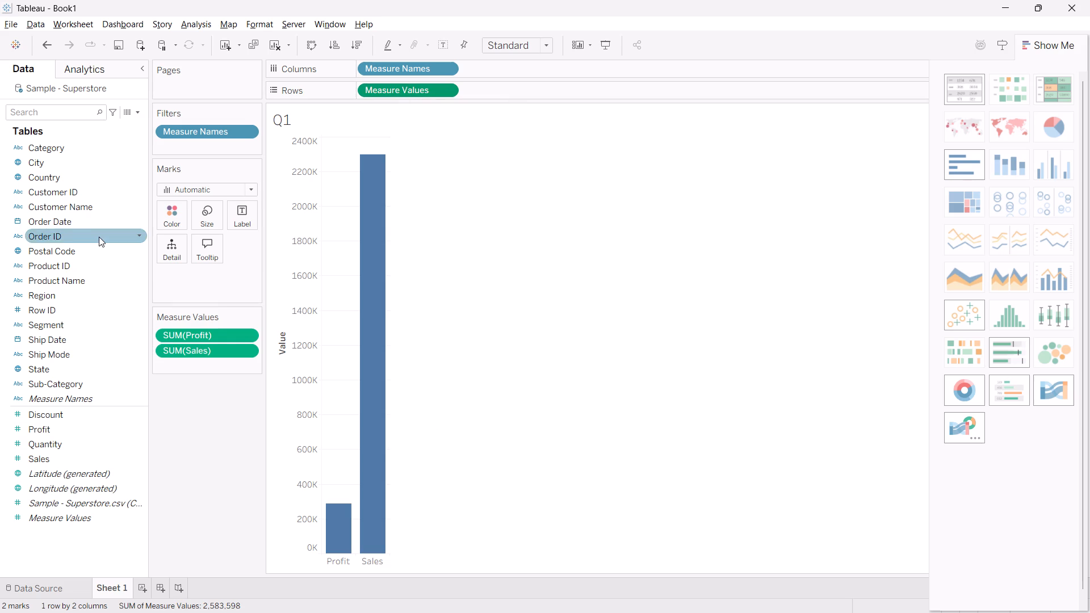
{"action": "left_click_drag", "start_coordinate": [95, 276], "coordinate": [425, 149]}
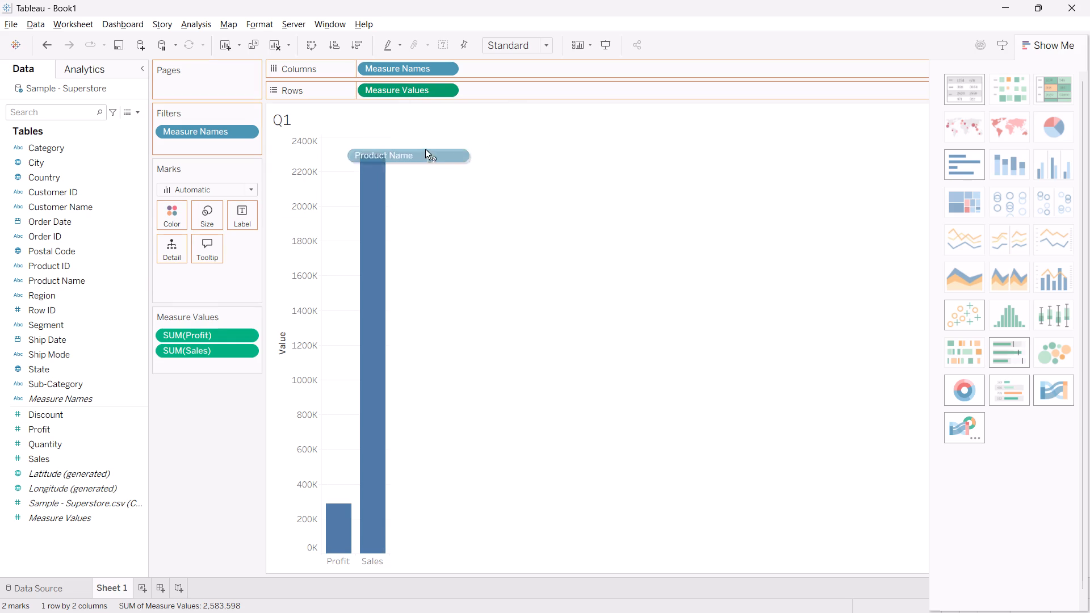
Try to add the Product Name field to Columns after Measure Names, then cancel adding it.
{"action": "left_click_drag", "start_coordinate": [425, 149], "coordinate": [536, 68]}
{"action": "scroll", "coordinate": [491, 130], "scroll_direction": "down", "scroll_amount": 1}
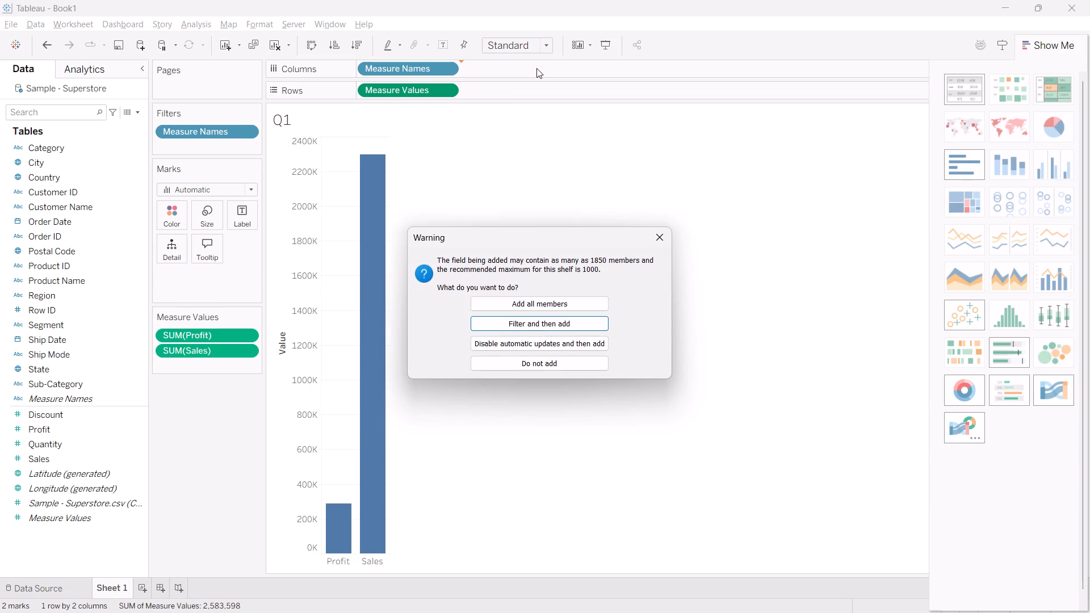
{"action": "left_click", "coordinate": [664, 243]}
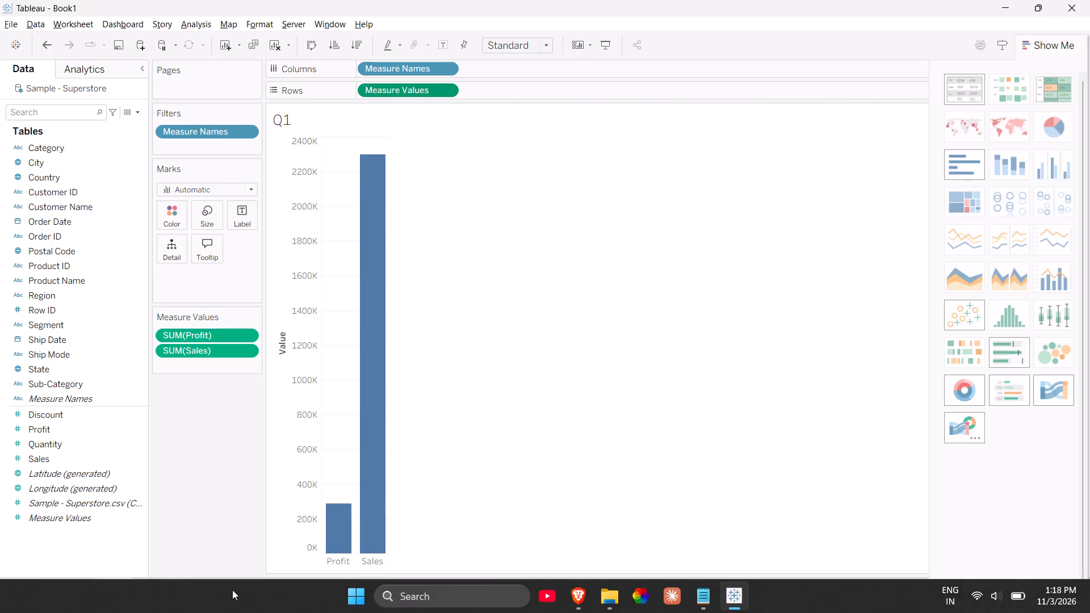
Search for WhatsApp on the computer and open the app.
{"action": "left_click", "coordinate": [401, 587]}
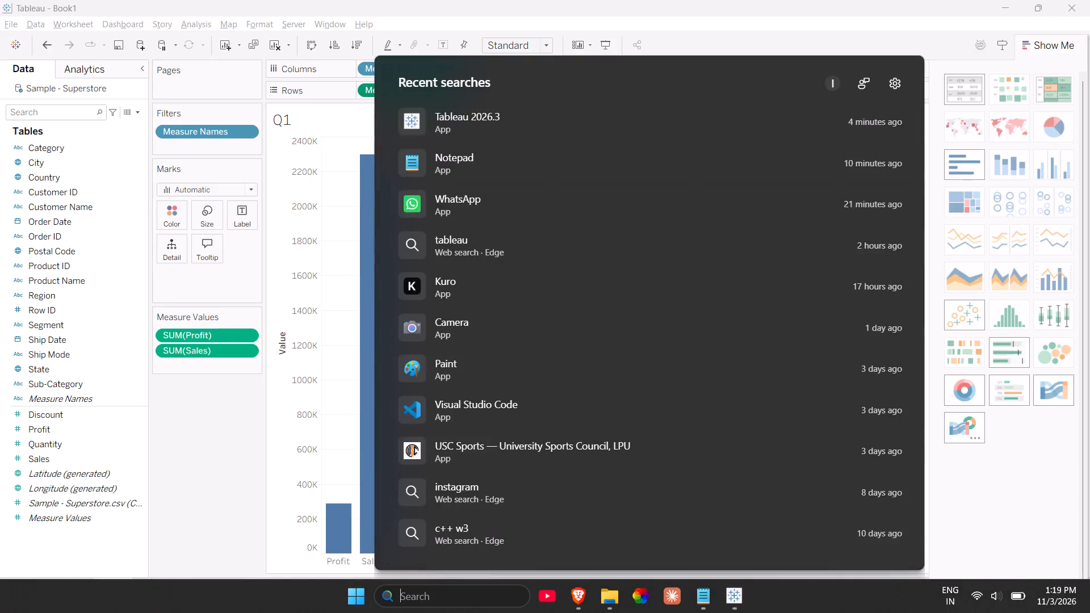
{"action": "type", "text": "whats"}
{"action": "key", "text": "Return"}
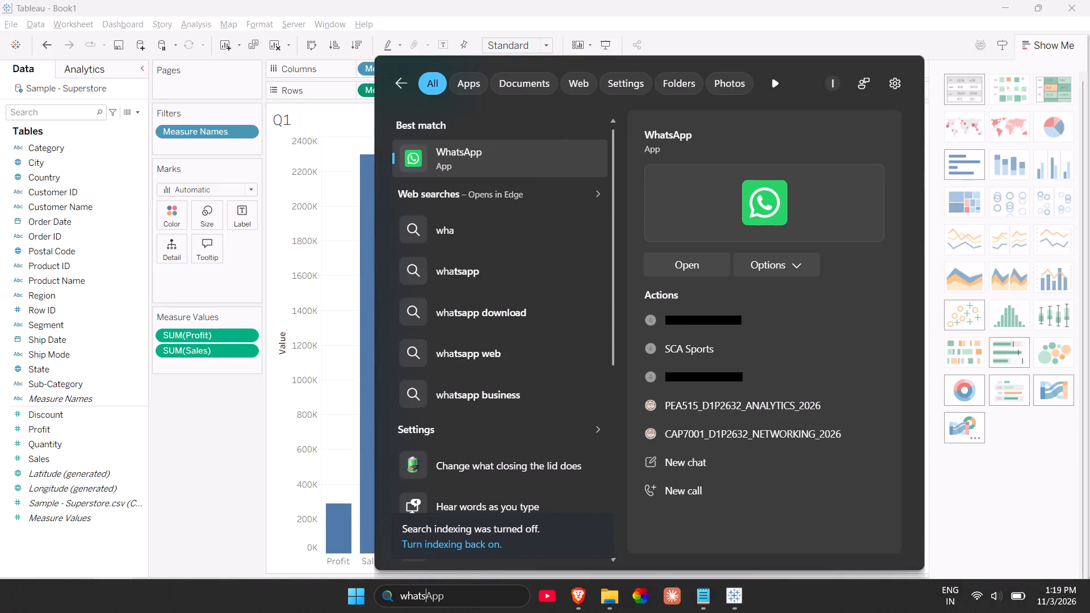